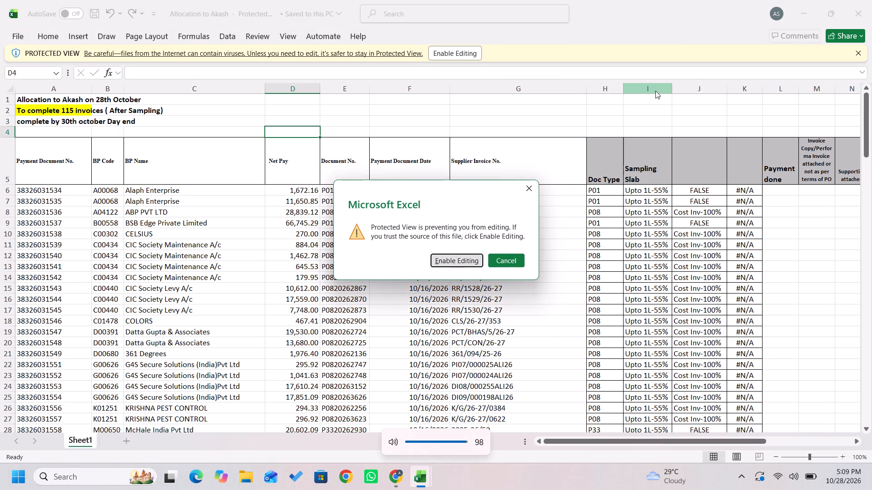
# Look through the allocated payment document rows beneath the header in the Payment Document No. column.
pyautogui.press('Down')
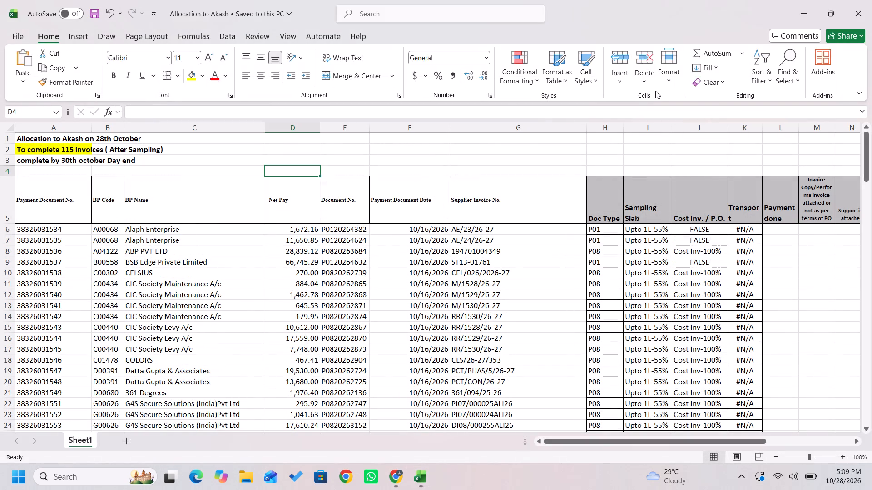
pyautogui.press('Down')
pyautogui.press('Down')
pyautogui.press('Down')
pyautogui.press('Up')
pyautogui.press('Up')
pyautogui.press('Left')
pyautogui.hotkey('ctrl', 'Left')
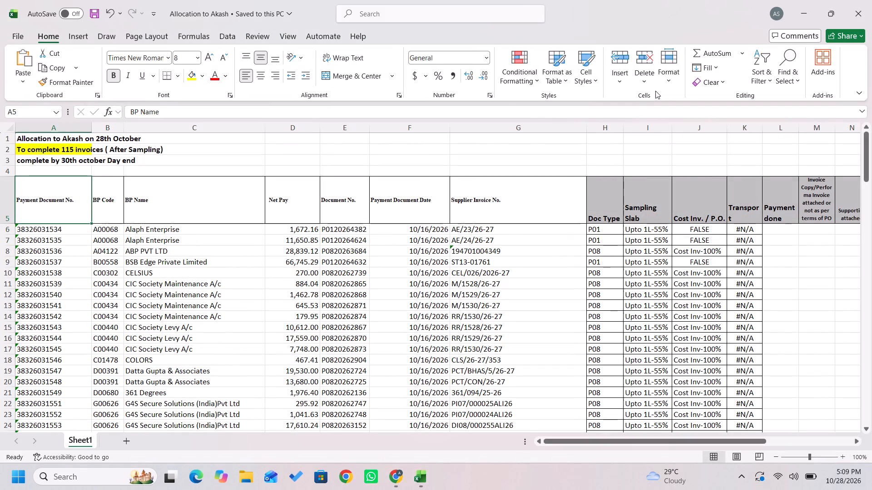
pyautogui.press('Down')
pyautogui.press('Down')
pyautogui.press('Down')
pyautogui.press('Down')
pyautogui.press('Down')
pyautogui.press('Down')
pyautogui.press('Down')
pyautogui.press('Down')
pyautogui.press('Down')
pyautogui.press('Down')
pyautogui.press('Down')
pyautogui.press('Down')
pyautogui.press('Down')
pyautogui.press('Down')
pyautogui.press('Down')
pyautogui.press('Down')
pyautogui.press('Down')
pyautogui.press('Down')
pyautogui.press('Down')
pyautogui.press('Down')
pyautogui.press('Down')
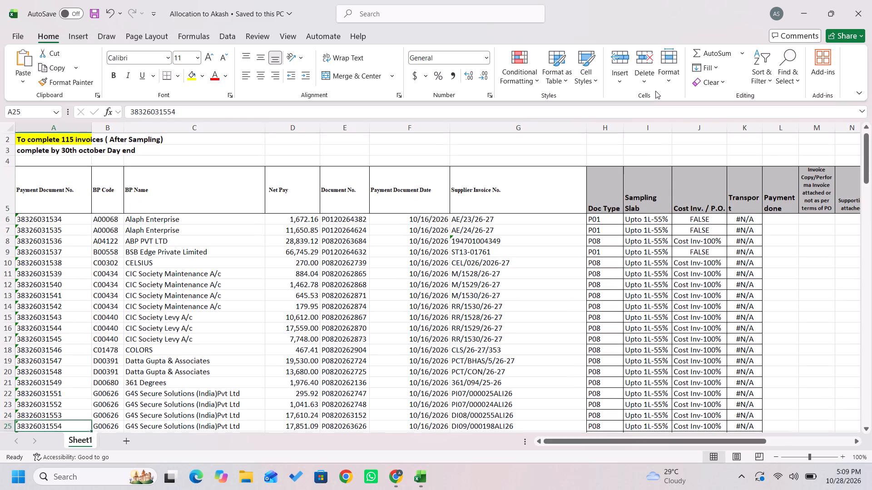
pyautogui.press('Down')
pyautogui.press('Up')
pyautogui.press('Up')
pyautogui.press('Up')
pyautogui.press('Up')
pyautogui.press('Up')
pyautogui.press('Up')
pyautogui.press('Up')
pyautogui.press('Up')
pyautogui.press('Up')
pyautogui.press('Up')
pyautogui.press('Up')
pyautogui.press('Up')
pyautogui.press('Up')
pyautogui.press('Up')
pyautogui.press('Up')
pyautogui.press('Up')
pyautogui.press('Up')
pyautogui.press('Up')
pyautogui.press('Up')
pyautogui.press('Up')
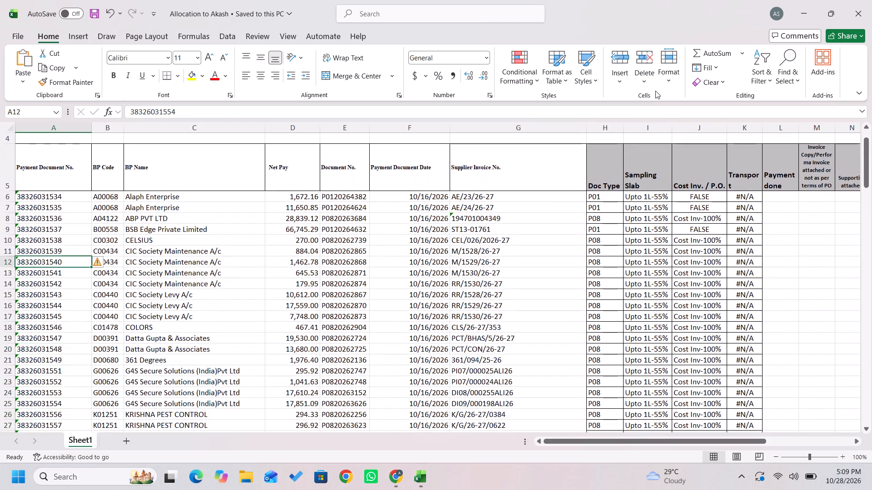
pyautogui.press('Up')
# Turn on filters across the whole header row 5, starting from Payment Document No.
pyautogui.press('Down')
pyautogui.press('Down')
pyautogui.press('Down')
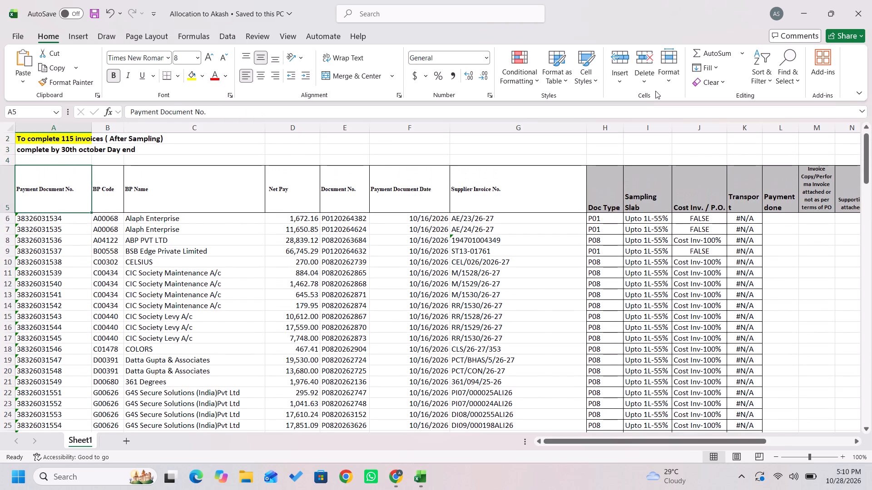
pyautogui.hotkey('ctrl', 'shift', 'Right')
pyautogui.write('dff')
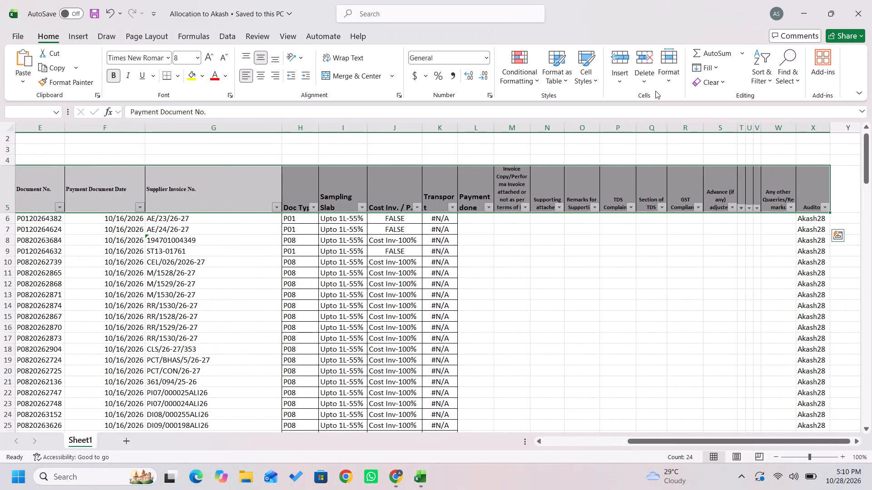
# Examine the invoice columns across the table, from BP Name through the sampling columns to the supporting and remarks columns.
pyautogui.press('Down')
pyautogui.press('Down')
pyautogui.press('Right')
pyautogui.press('Right')
pyautogui.press('Right')
pyautogui.press('Right')
pyautogui.press('Right')
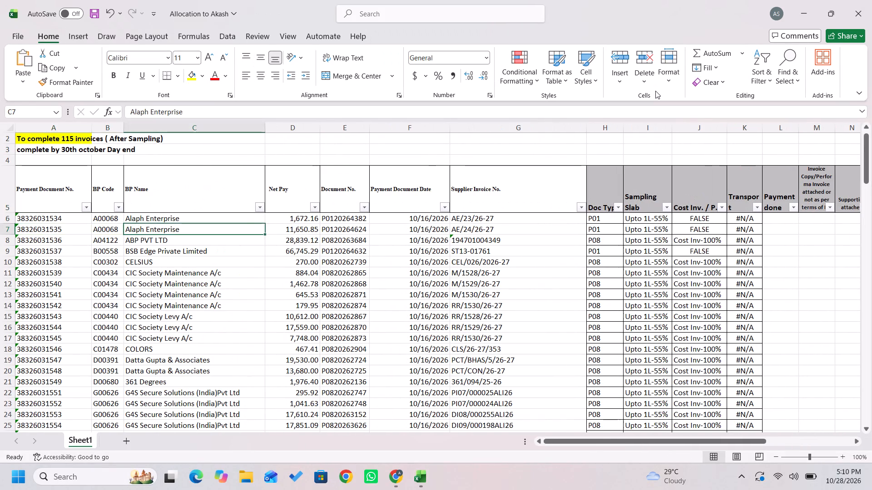
pyautogui.press('Right')
pyautogui.press('Right')
pyautogui.press('Right')
pyautogui.press('Right')
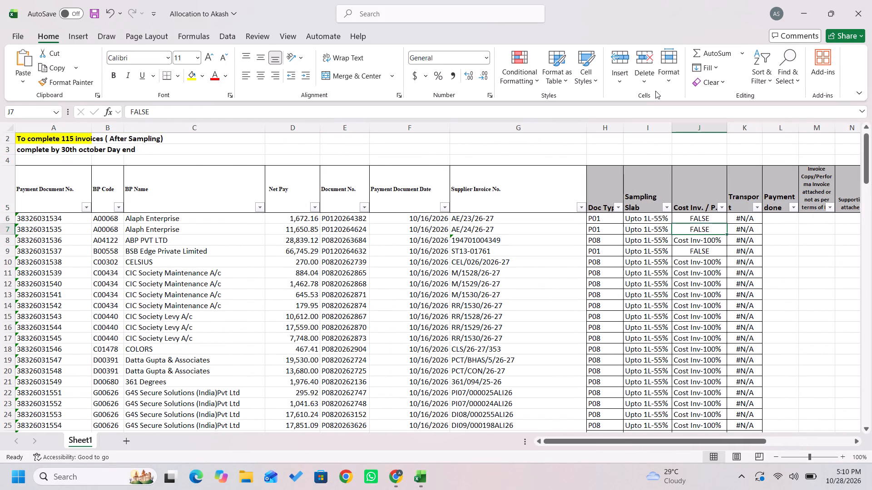
pyautogui.press('Right')
pyautogui.press('Right')
pyautogui.press('Right')
pyautogui.press('Right')
pyautogui.press('Right')
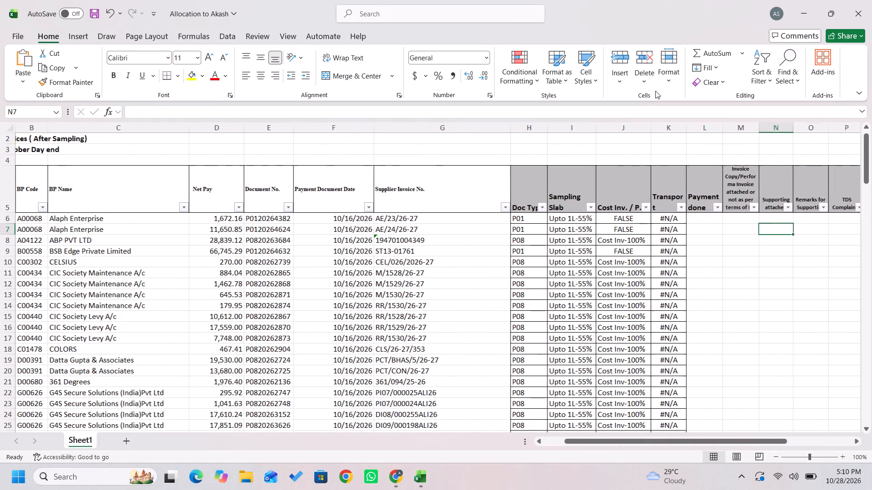
pyautogui.press('Right')
pyautogui.press('Left')
pyautogui.press('Left')
pyautogui.press('Left')
pyautogui.press('Left')
pyautogui.press('Left')
pyautogui.press('Left')
pyautogui.press('Left')
pyautogui.press('Left')
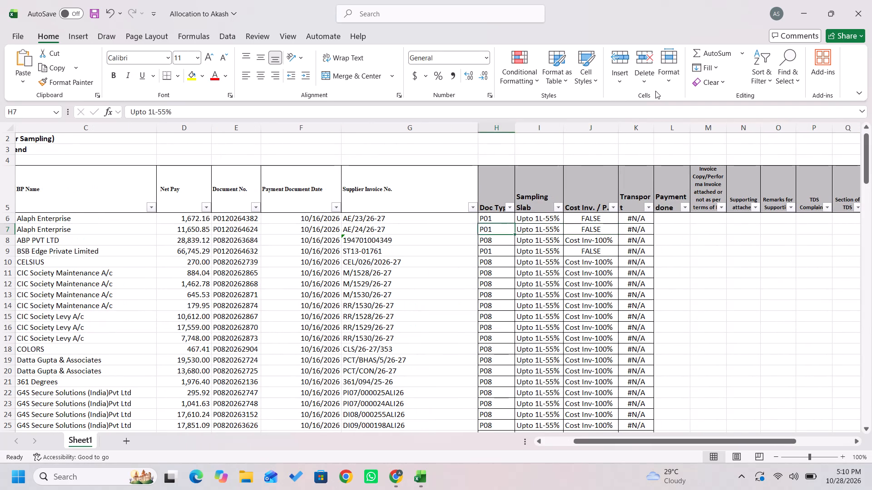
pyautogui.press('Left')
pyautogui.press('Left')
pyautogui.press('Left')
# Filter the Cost Inv. / P.O. column to show only the Cost Inv-100% rows.
pyautogui.press('Right')
pyautogui.press('Right')
pyautogui.press('Right')
pyautogui.press('Right')
pyautogui.press('Right')
pyautogui.press('Right')
pyautogui.press('Up')
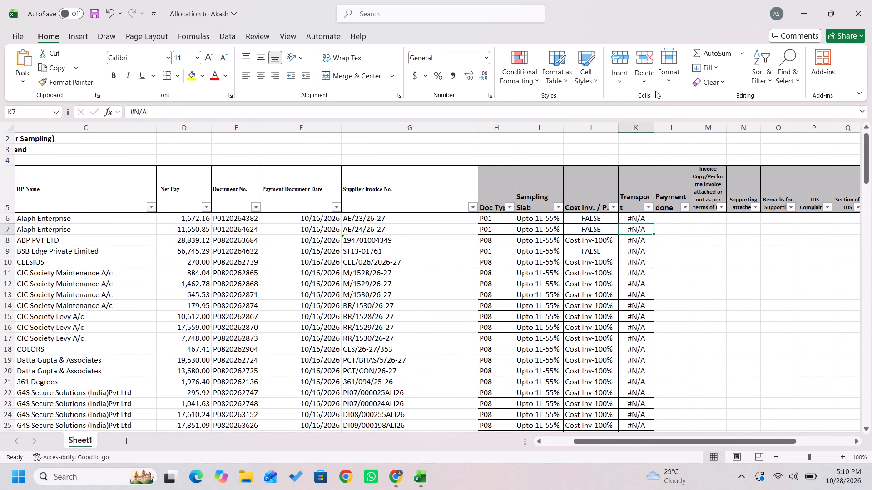
pyautogui.press('Left')
pyautogui.press('Up')
pyautogui.hotkey('alt', 'Down')
pyautogui.press('Down')
pyautogui.press('Down')
pyautogui.press('Down')
pyautogui.press('Down')
pyautogui.press('Down')
pyautogui.press('Down')
pyautogui.press('Down')
pyautogui.press('Down')
pyautogui.press('Down')
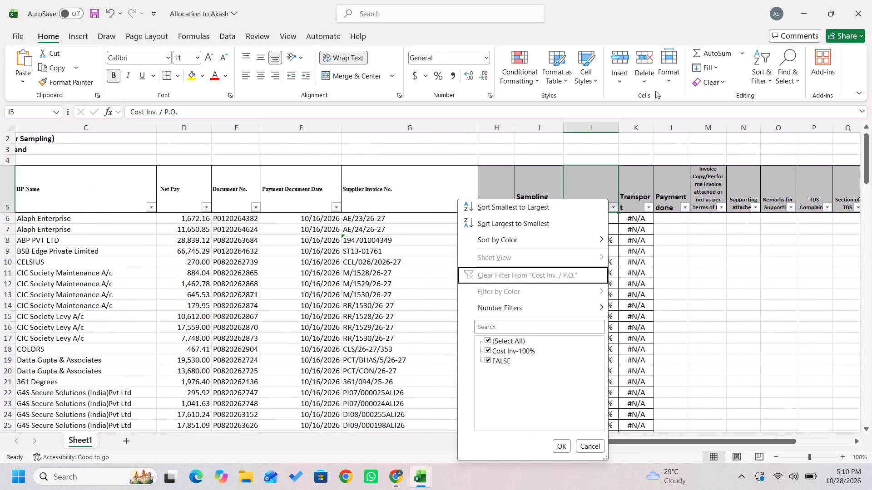
pyautogui.press('space')
pyautogui.press('Down')
pyautogui.press('space')
pyautogui.press('Return')
# Examine the filtered Cost Inv-100% rows down the Cost Inv. / P.O. column.
pyautogui.press('Down')
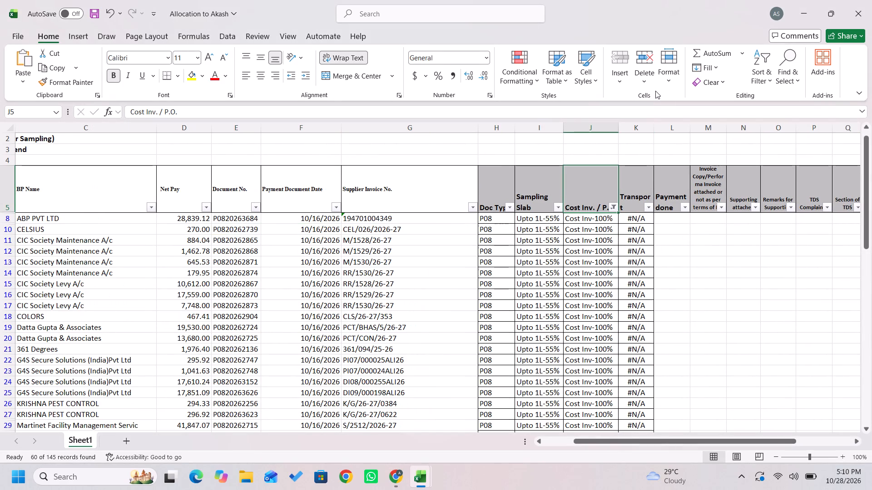
pyautogui.hotkey('shift', 'Down')
pyautogui.hotkey('shift', 'Down')
pyautogui.hotkey('shift', 'Down')
pyautogui.hotkey('shift', 'Down')
pyautogui.hotkey('shift', 'Down')
pyautogui.hotkey('shift', 'Down')
pyautogui.hotkey('shift', 'Down')
pyautogui.hotkey('shift', 'Down')
pyautogui.hotkey('shift', 'Down')
pyautogui.hotkey('shift', 'Down')
pyautogui.hotkey('shift', 'Down')
pyautogui.hotkey('shift', 'Down')
pyautogui.hotkey('shift', 'Down')
pyautogui.hotkey('shift', 'Down')
pyautogui.hotkey('shift', 'Down')
pyautogui.hotkey('shift', 'Down')
pyautogui.hotkey('shift', 'Down')
pyautogui.hotkey('shift', 'Down')
pyautogui.hotkey('shift', 'Down')
pyautogui.hotkey('shift', 'Down')
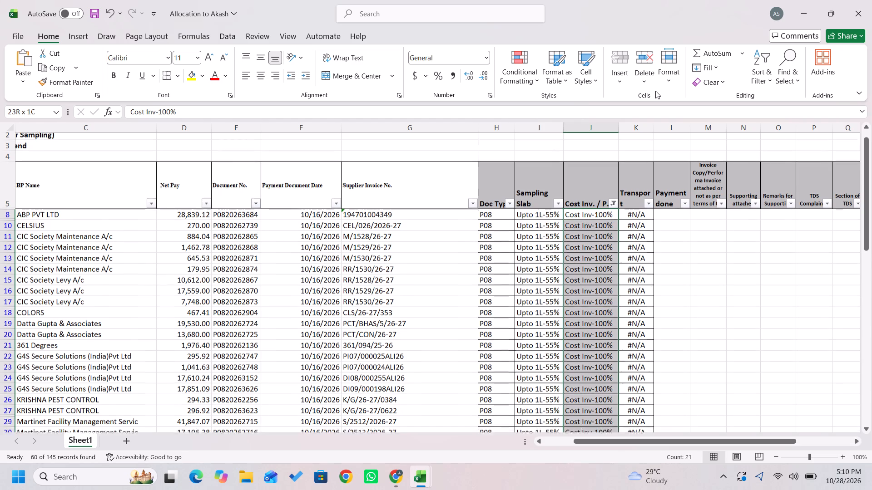
pyautogui.press('Up')
pyautogui.press('Down')
# Sort the filtered invoice rows by BP Name from Z to A.
pyautogui.press('Left')
pyautogui.press('Left')
pyautogui.press('Left')
pyautogui.press('Left')
pyautogui.press('Left')
pyautogui.press('Left')
pyautogui.press('Left')
pyautogui.press('Left')
pyautogui.press('Left')
pyautogui.press('Left')
pyautogui.press('Left')
pyautogui.press('Left')
pyautogui.press('Left')
pyautogui.press('Left')
pyautogui.press('Left')
pyautogui.press('Left')
pyautogui.press('Left')
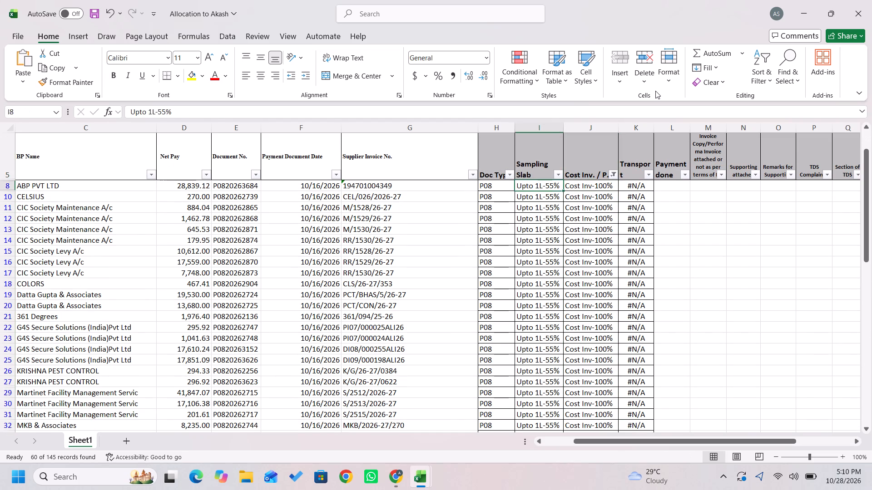
pyautogui.press('Right')
pyautogui.press('Right')
pyautogui.press('Right')
pyautogui.press('Left')
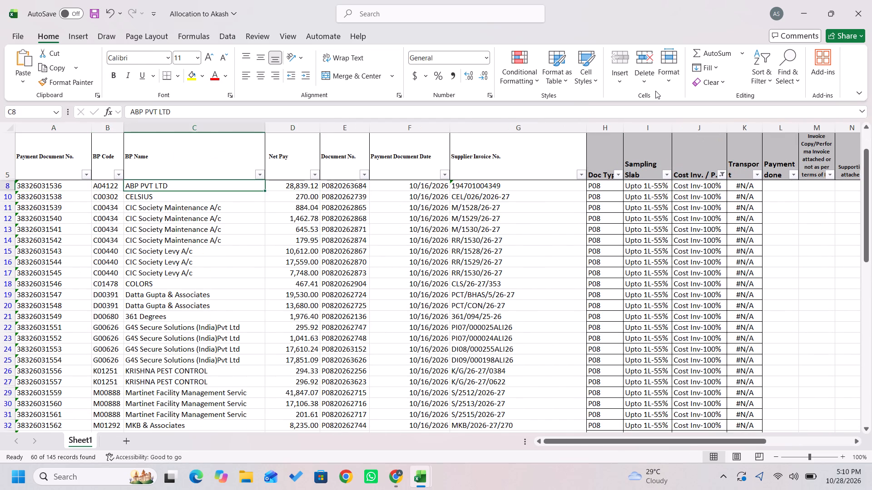
pyautogui.press('Up')
pyautogui.hotkey('alt', 'Down')
pyautogui.press('Down')
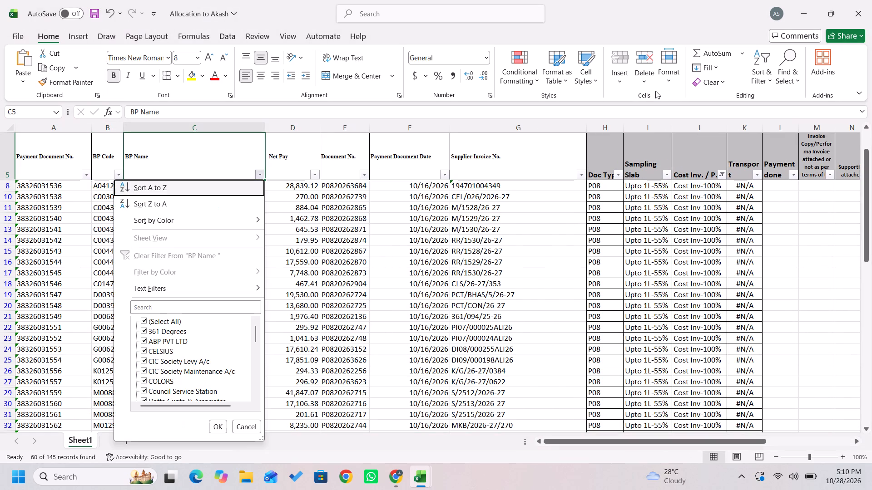
pyautogui.press('Down')
pyautogui.press('space')
pyautogui.press('Up')
pyautogui.press('Down')
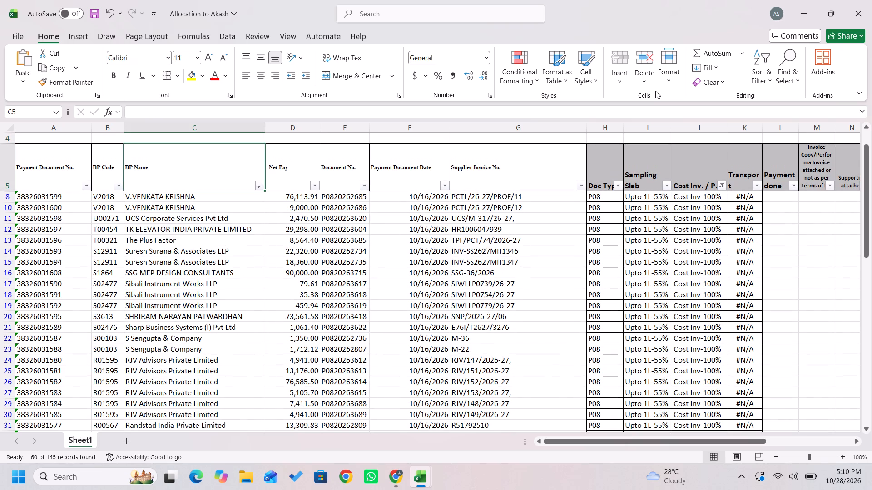
# Sort the filtered invoice rows by BP Name from A to Z.
pyautogui.hotkey('alt', 'Down')
pyautogui.press('Down')
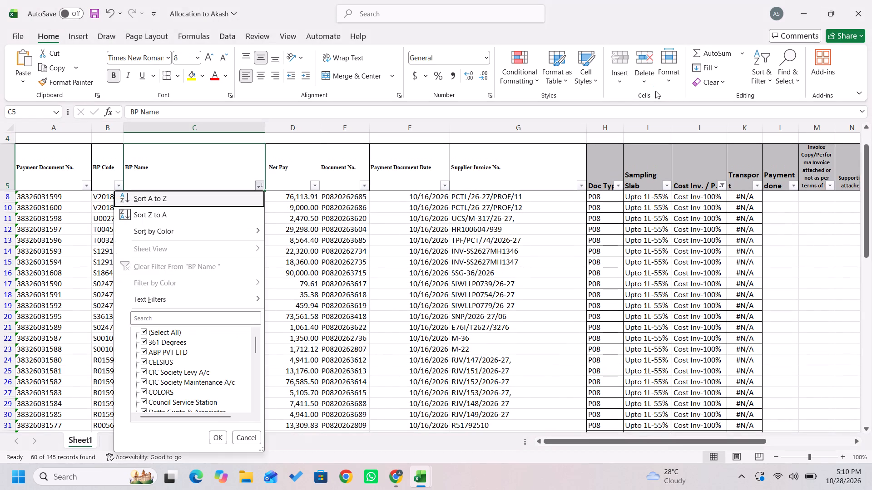
pyautogui.press('space')
# Examine the sorted BP Name column down to the last vendors and back up, looking for vendors with several invoices.
pyautogui.press('Down')
pyautogui.press('Down')
pyautogui.press('Down')
pyautogui.press('Down')
pyautogui.press('Down')
pyautogui.press('Down')
pyautogui.press('Down')
pyautogui.press('Down')
pyautogui.press('Down')
pyautogui.press('Down')
pyautogui.press('Down')
pyautogui.press('Down')
pyautogui.press('Down')
pyautogui.press('Down')
pyautogui.press('Down')
pyautogui.press('Down')
pyautogui.press('Down')
pyautogui.press('Down')
pyautogui.press('Down')
pyautogui.press('Down')
pyautogui.press('Down')
pyautogui.press('Down')
pyautogui.press('Down')
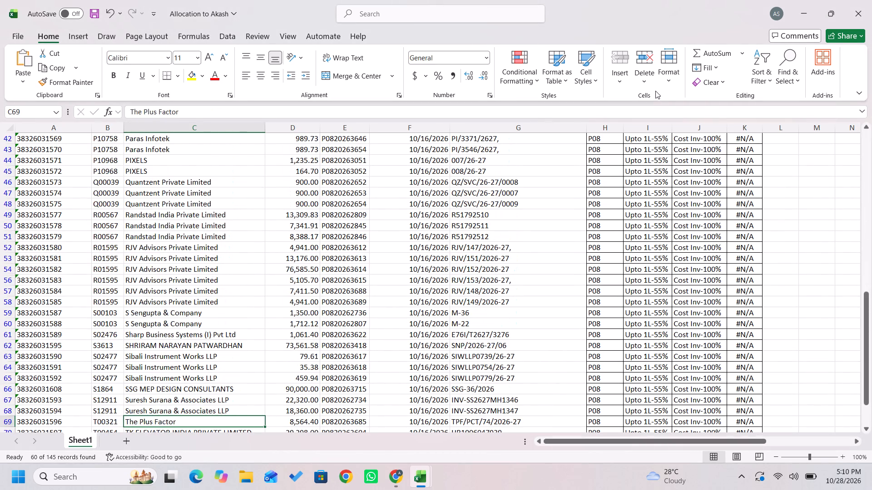
pyautogui.press('Up')
pyautogui.press('Up')
pyautogui.press('Up')
pyautogui.press('Up')
pyautogui.press('Up')
pyautogui.press('Up')
pyautogui.press('Up')
pyautogui.press('Up')
pyautogui.press('Up')
pyautogui.press('Up')
pyautogui.press('Up')
pyautogui.press('Up')
pyautogui.press('Up')
pyautogui.press('Up')
pyautogui.press('Up')
pyautogui.press('Up')
pyautogui.press('Up')
pyautogui.press('Up')
pyautogui.press('Up')
pyautogui.press('Up')
pyautogui.press('Down')
pyautogui.press('Down')
pyautogui.press('Down')
pyautogui.press('Down')
pyautogui.press('Down')
pyautogui.press('Down')
pyautogui.press('Down')
pyautogui.press('Down')
pyautogui.press('Down')
pyautogui.press('Down')
pyautogui.press('Down')
pyautogui.press('Down')
pyautogui.press('Down')
pyautogui.press('Down')
pyautogui.press('Down')
pyautogui.press('Down')
pyautogui.press('Down')
pyautogui.press('Down')
pyautogui.press('Down')
pyautogui.press('Down')
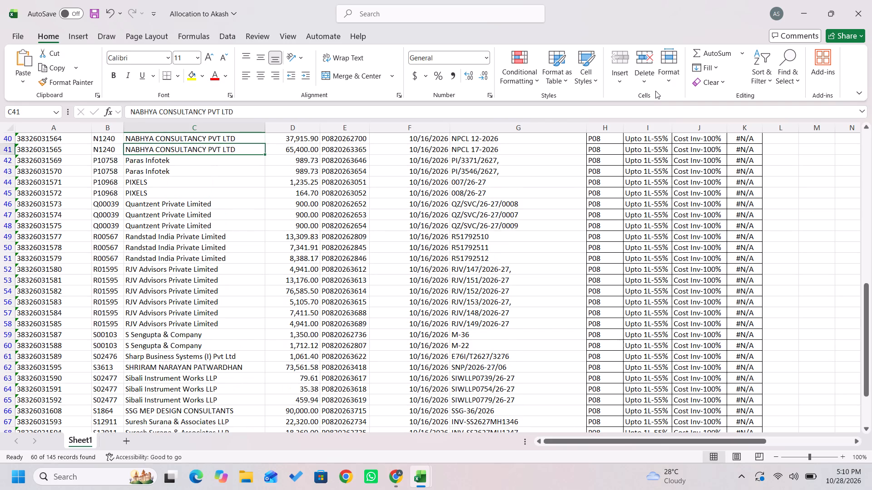
pyautogui.press('Up')
pyautogui.press('Up')
pyautogui.press('Up')
pyautogui.press('Up')
pyautogui.press('Up')
pyautogui.press('Up')
pyautogui.press('Up')
pyautogui.press('Up')
pyautogui.press('Up')
pyautogui.press('Up')
pyautogui.press('Up')
pyautogui.press('Up')
pyautogui.press('Up')
pyautogui.press('Up')
pyautogui.press('Up')
pyautogui.press('Up')
pyautogui.press('Up')
pyautogui.press('Up')
pyautogui.press('Up')
pyautogui.press('Up')
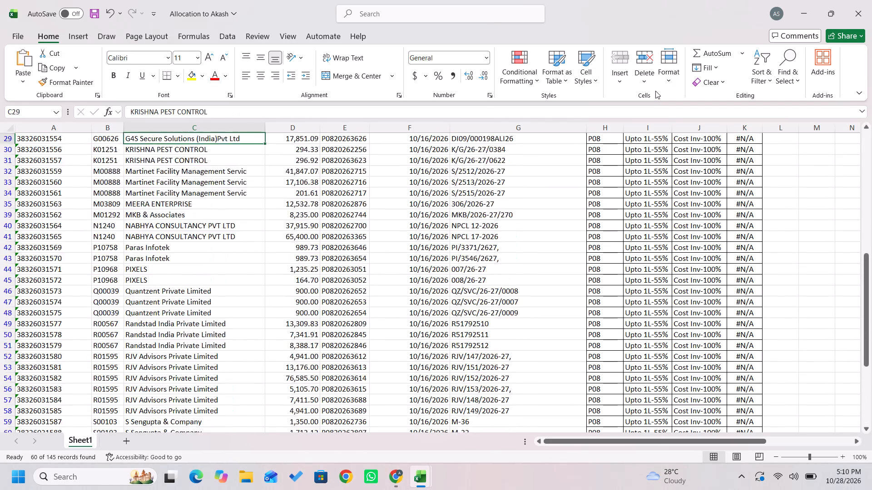
# Highlight the four entire CIC Society Maintenance A/c rows, 15 to 18, with a yellow fill.
pyautogui.press('Down')
pyautogui.press('Down')
pyautogui.press('Down')
pyautogui.press('Down')
pyautogui.press('Down')
pyautogui.press('Down')
pyautogui.press('Down')
pyautogui.press('Down')
pyautogui.press('Down')
pyautogui.press('Down')
pyautogui.press('Down')
pyautogui.press('Down')
pyautogui.press('Down')
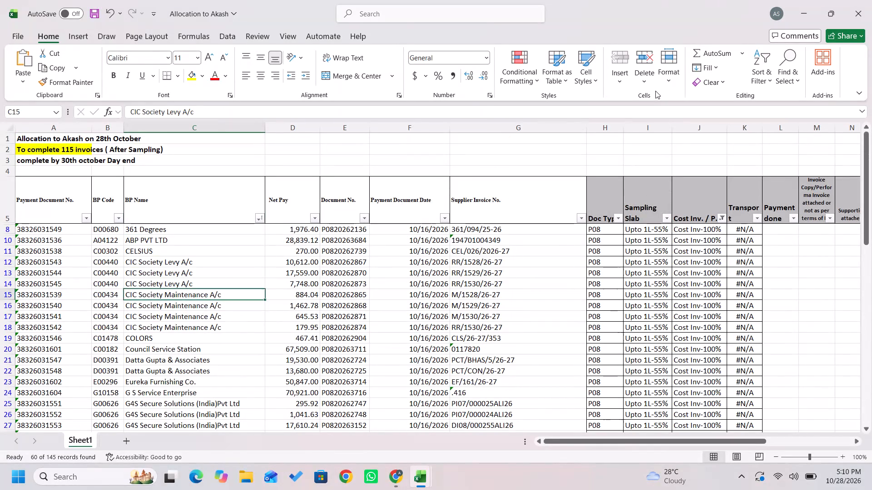
pyautogui.press('Up')
pyautogui.press('Up')
pyautogui.hotkey('shift', 'Down')
pyautogui.hotkey('shift', 'Down')
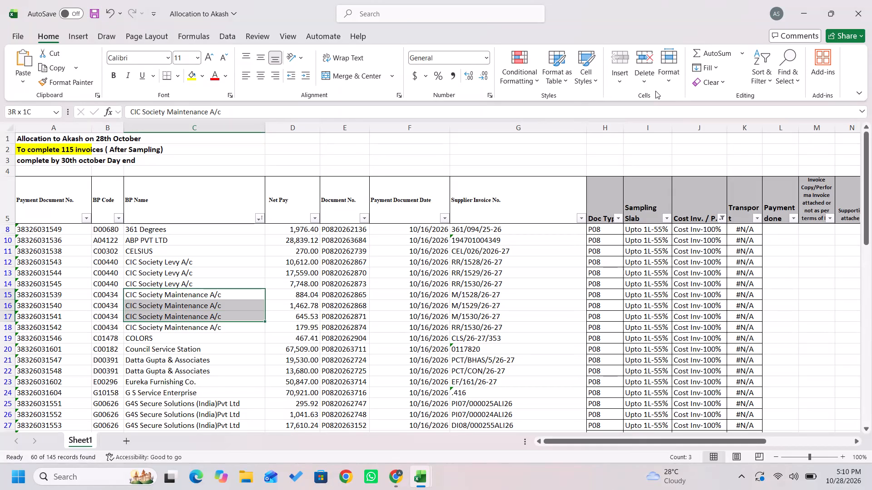
pyautogui.hotkey('shift', 'Down')
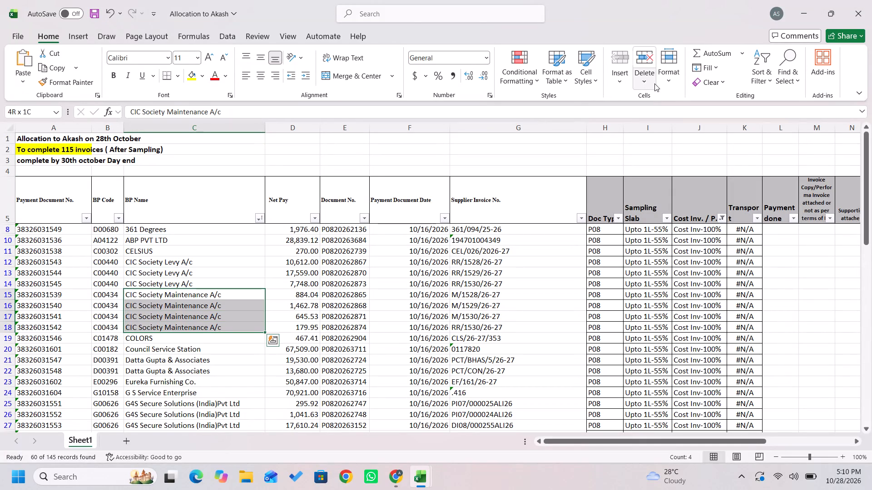
pyautogui.hotkey('shift', 'space')
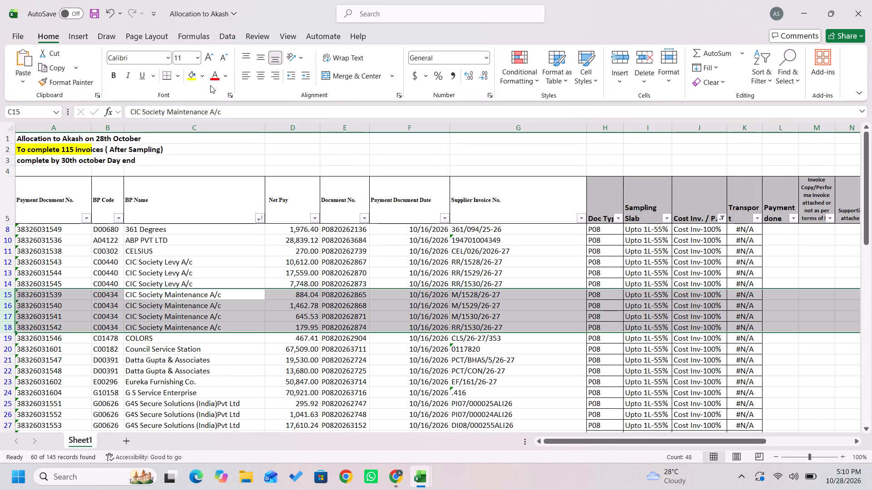
pyautogui.click(192, 75)
# Highlight the four entire G4S Secure Solutions (India)Pvt Ltd rows, from row 25 to row 29, with a yellow fill.
pyautogui.press('Down')
pyautogui.press('Down')
pyautogui.press('Down')
pyautogui.press('Down')
pyautogui.press('Down')
pyautogui.press('Down')
pyautogui.press('Down')
pyautogui.press('Down')
pyautogui.press('Down')
pyautogui.press('Down')
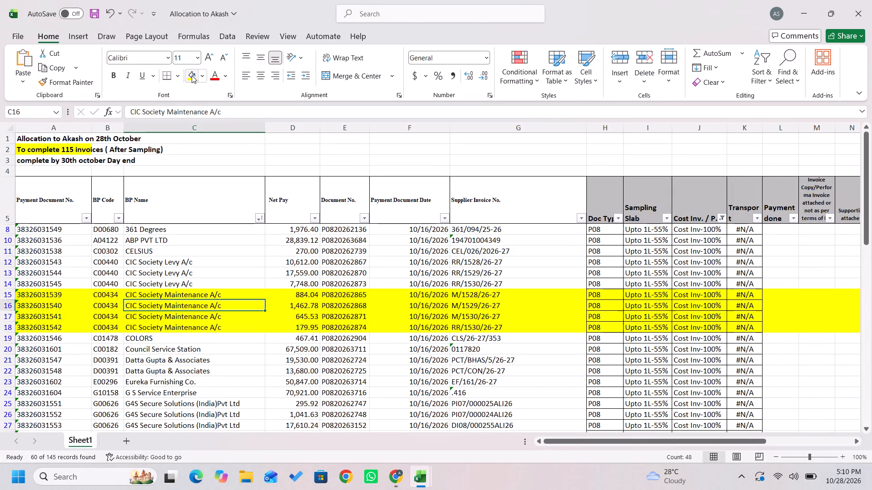
pyautogui.hotkey('shift', 'Down')
pyautogui.hotkey('shift', 'Down')
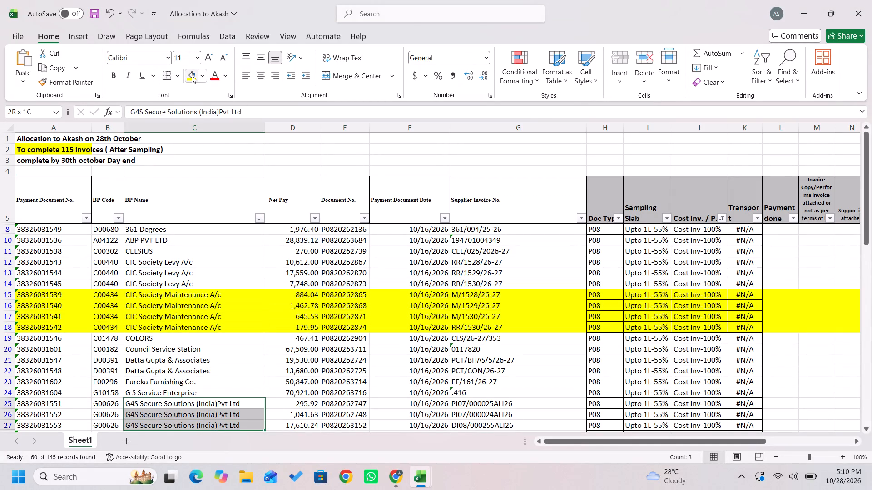
pyautogui.hotkey('shift', 'Down')
pyautogui.hotkey('shift', 'Down')
pyautogui.hotkey('shift', 'Down')
pyautogui.hotkey('shift', 'Up')
pyautogui.hotkey('shift', 'Up')
pyautogui.hotkey('shift', 'space')
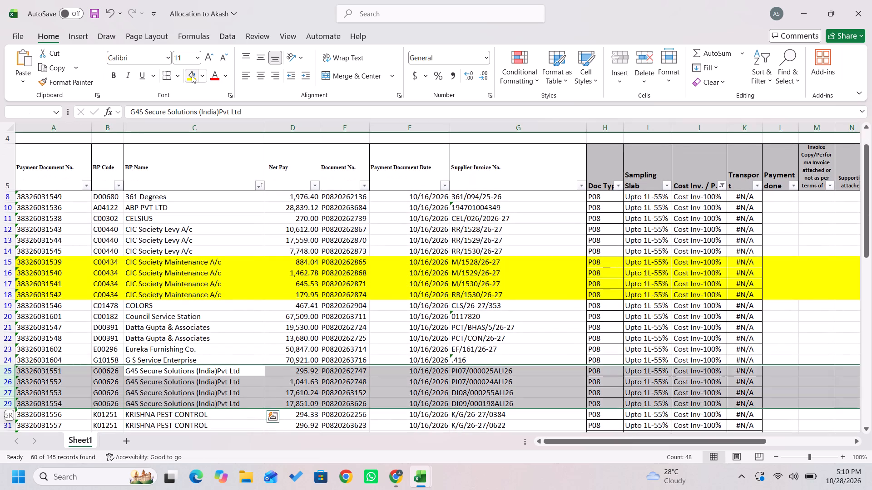
pyautogui.click(187, 74)
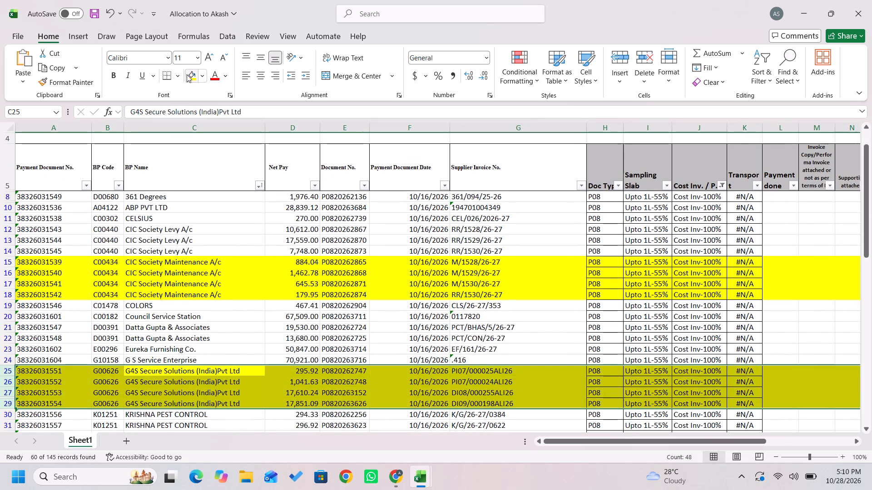
# Highlight the three entire Quantzent Private Limited rows, 46 to 48, with the same yellow fill.
pyautogui.press('Down')
pyautogui.press('Down')
pyautogui.press('Down')
pyautogui.press('Down')
pyautogui.press('Down')
pyautogui.press('Down')
pyautogui.press('Down')
pyautogui.press('Down')
pyautogui.press('Down')
pyautogui.press('Up')
pyautogui.press('Up')
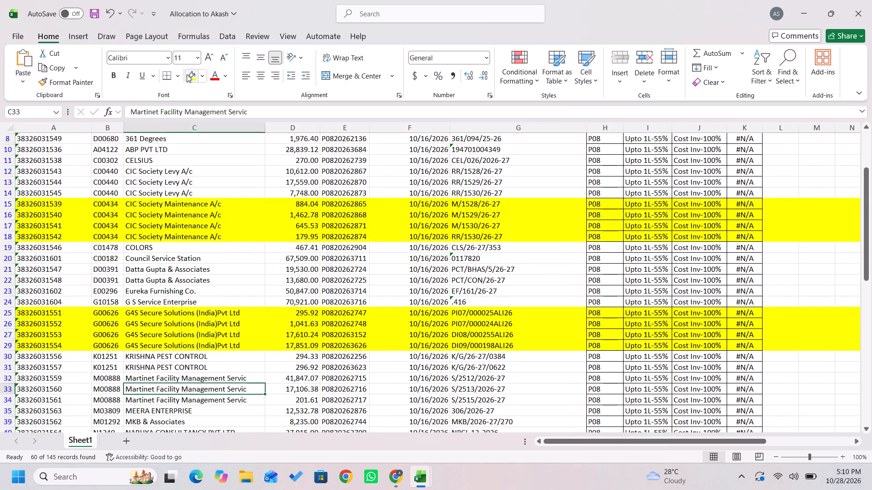
pyautogui.press('Up')
pyautogui.press('Down')
pyautogui.press('Down')
pyautogui.press('Down')
pyautogui.press('Down')
pyautogui.press('Down')
pyautogui.press('Down')
pyautogui.press('Down')
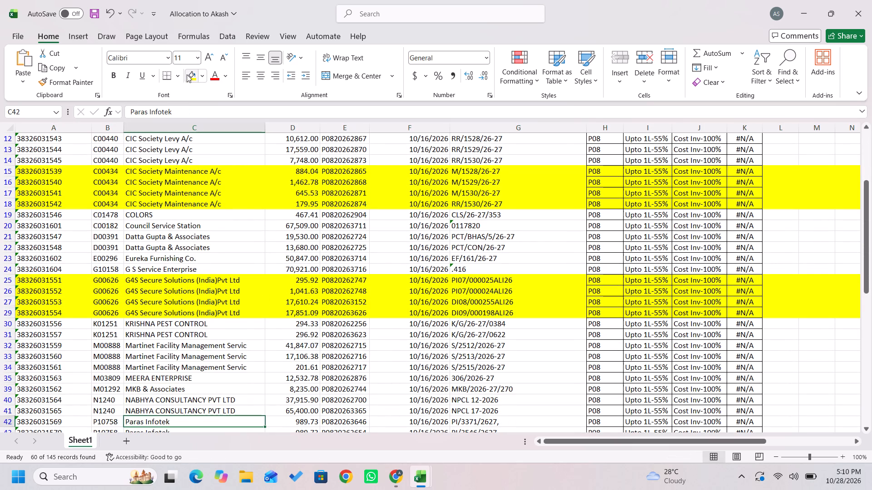
pyautogui.press('Down')
pyautogui.press('Down')
pyautogui.press('Down')
pyautogui.press('Down')
pyautogui.press('Down')
pyautogui.press('Down')
pyautogui.press('Down')
pyautogui.press('Down')
pyautogui.press('Up')
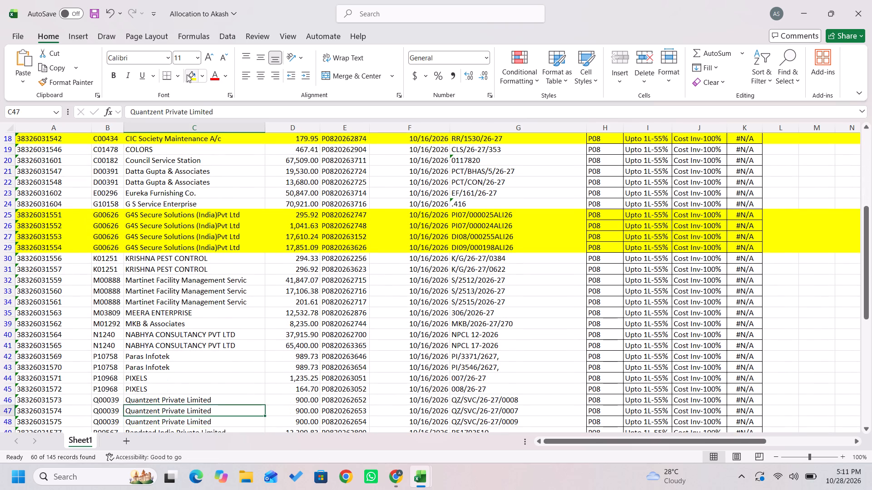
pyautogui.press('Up')
pyautogui.hotkey('shift', 'Down')
pyautogui.hotkey('shift', 'Down')
pyautogui.hotkey('shift', 'Down')
pyautogui.hotkey('shift', 'Up')
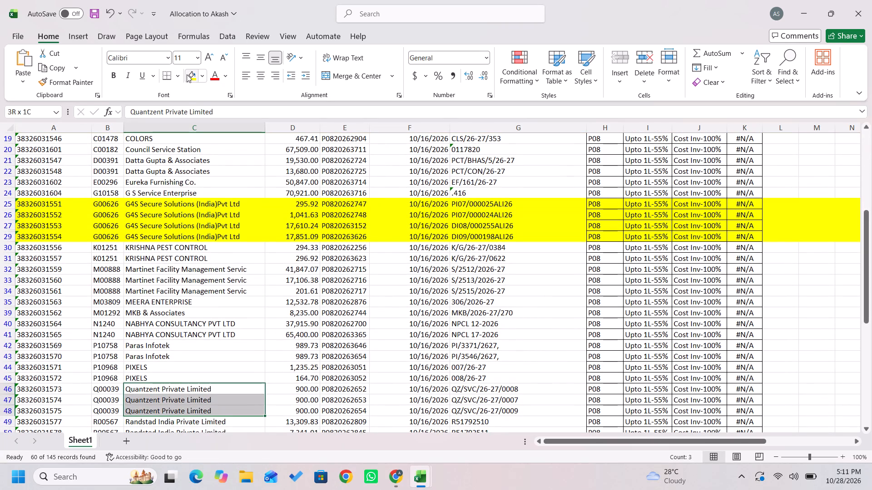
pyautogui.hotkey('shift', 'space')
pyautogui.click(187, 74)
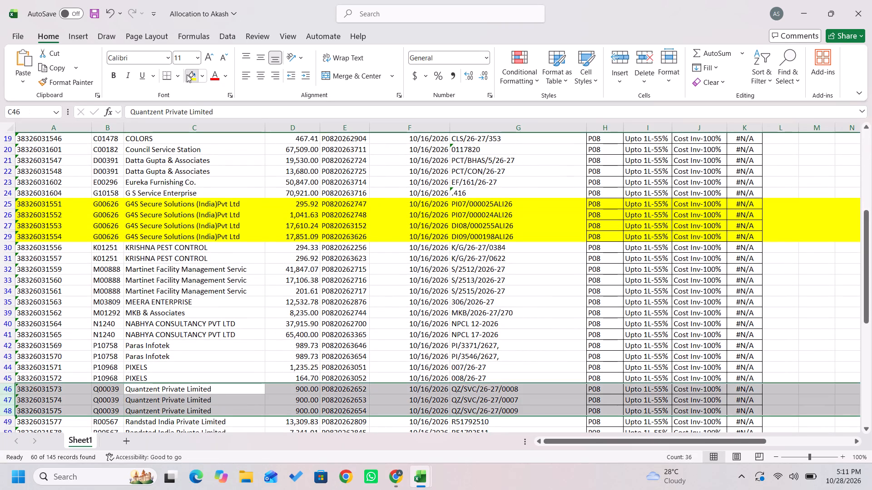
# Examine the Randstad India Private Limited invoices in rows 49 to 51 as a possible group to highlight.
pyautogui.press('Down')
pyautogui.press('Down')
pyautogui.press('Down')
pyautogui.press('Down')
pyautogui.press('Down')
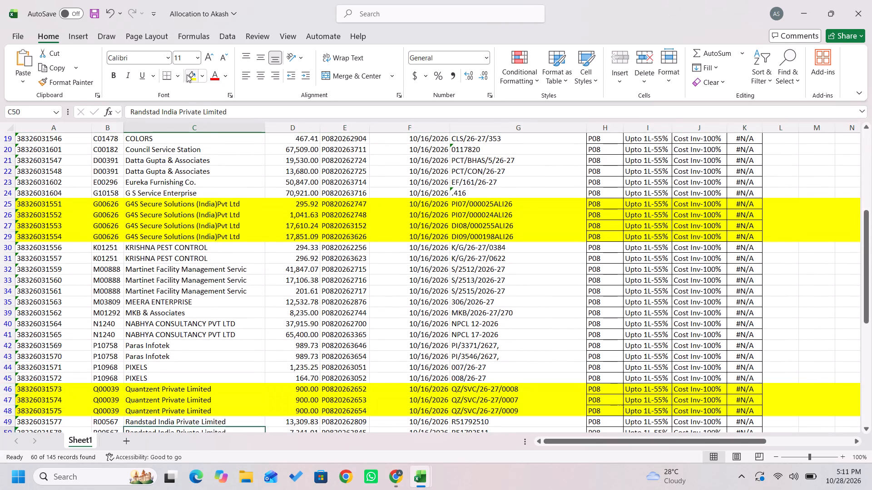
pyautogui.press('Down')
pyautogui.press('Down')
pyautogui.press('Up')
pyautogui.press('Up')
pyautogui.press('Up')
pyautogui.press('Up')
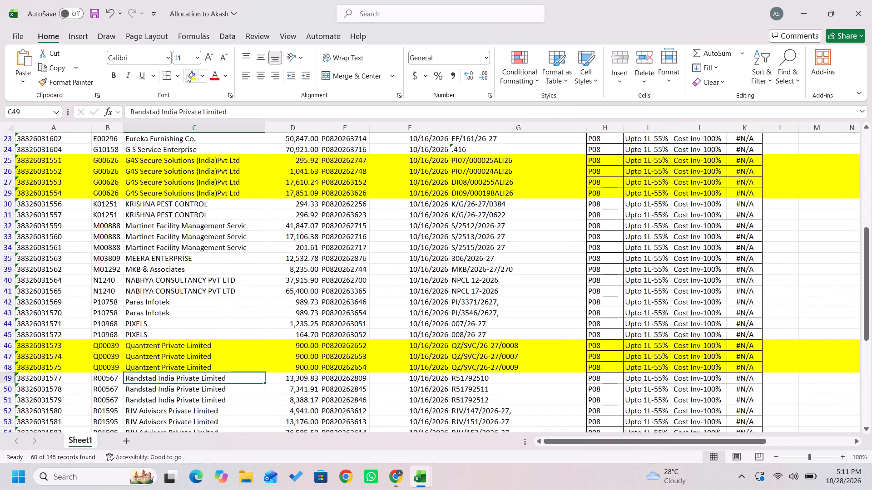
pyautogui.press('Down')
pyautogui.press('Up')
pyautogui.hotkey('shift', 'Down')
pyautogui.hotkey('shift', 'Down')
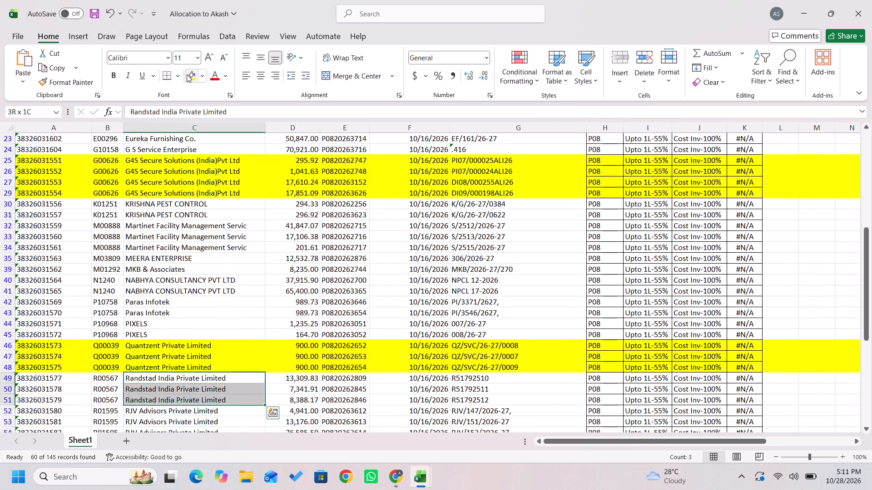
# Examine the unhighlighted vendor groups back up to KRISHNA PEST CONTROL and Martinet Facility Management as highlighting candidates.
pyautogui.press('Up')
pyautogui.press('Up')
pyautogui.press('Up')
pyautogui.press('Up')
pyautogui.press('Up')
pyautogui.press('Up')
pyautogui.press('Up')
pyautogui.press('Up')
pyautogui.press('Up')
pyautogui.press('Up')
pyautogui.press('Up')
pyautogui.press('Up')
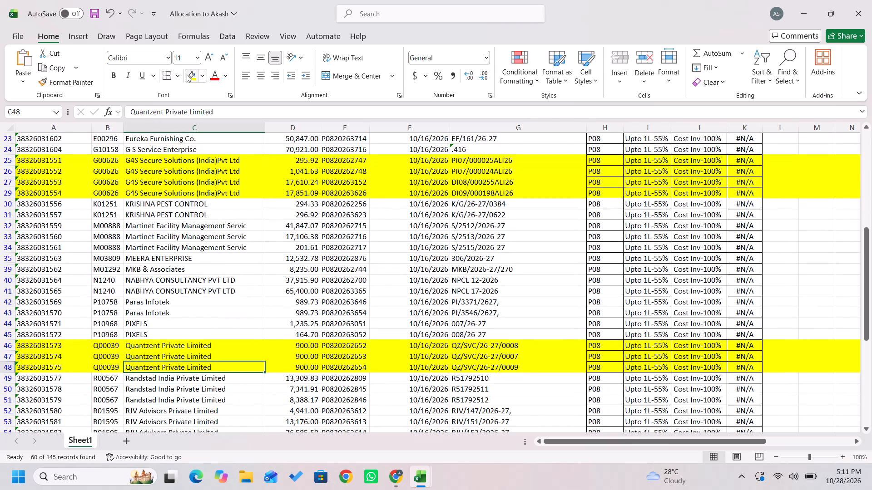
pyautogui.press('Up')
pyautogui.press('Up')
pyautogui.press('Up')
pyautogui.press('Up')
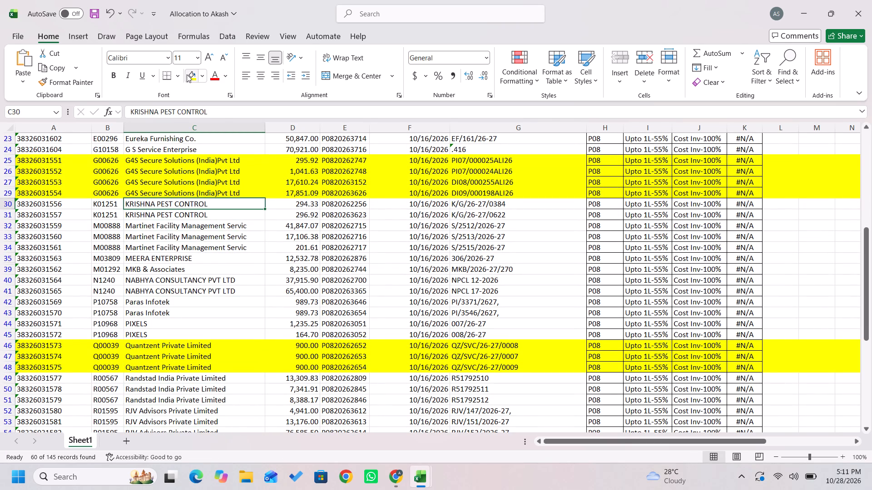
pyautogui.hotkey('shift', 'Down')
pyautogui.hotkey('shift', 'Down')
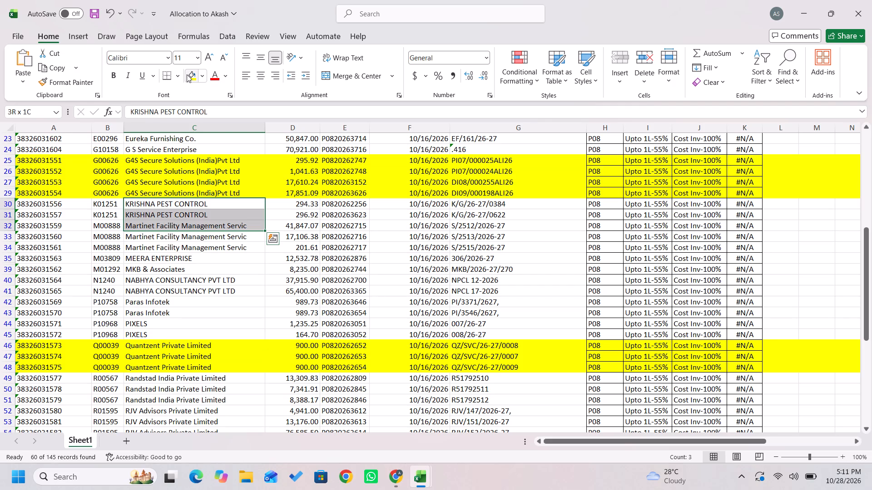
pyautogui.hotkey('shift', 'Down')
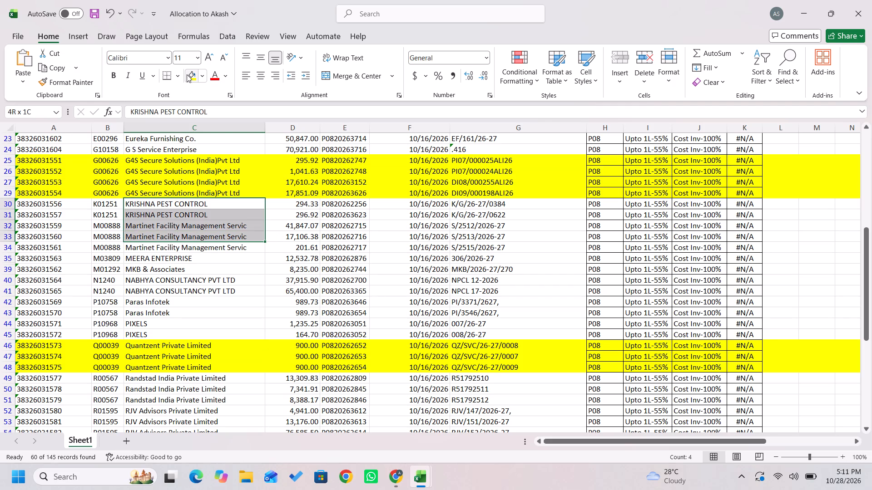
# Highlight the six entire RJV Advisors Private Limited rows, from row 52 to row 58, with a yellow fill.
pyautogui.press('Down')
pyautogui.press('Down')
pyautogui.press('Down')
pyautogui.press('Down')
pyautogui.press('Down')
pyautogui.press('Down')
pyautogui.press('Down')
pyautogui.press('Down')
pyautogui.press('Down')
pyautogui.press('Down')
pyautogui.press('Down')
pyautogui.press('Down')
pyautogui.press('Down')
pyautogui.press('Down')
pyautogui.press('Down')
pyautogui.press('Down')
pyautogui.press('Down')
pyautogui.press('Down')
pyautogui.press('Down')
pyautogui.press('Down')
pyautogui.press('Down')
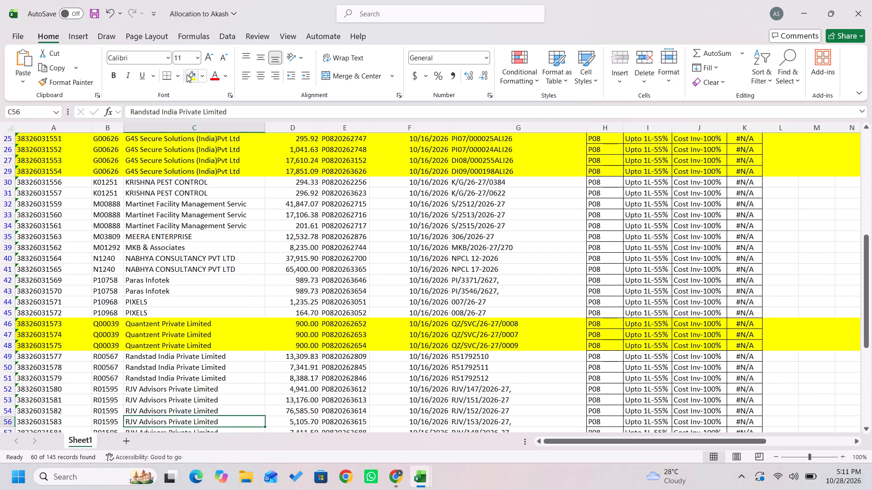
pyautogui.press('Up')
pyautogui.press('Up')
pyautogui.press('Up')
pyautogui.press('Up')
pyautogui.press('Up')
pyautogui.press('Up')
pyautogui.press('Up')
pyautogui.press('Up')
pyautogui.press('Up')
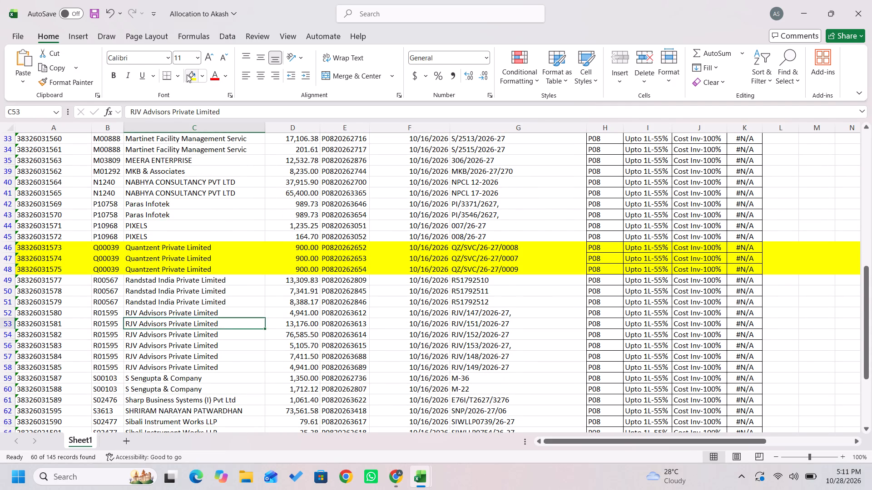
pyautogui.press('Up')
pyautogui.hotkey('shift', 'Down')
pyautogui.hotkey('shift', 'Down')
pyautogui.hotkey('shift', 'Down')
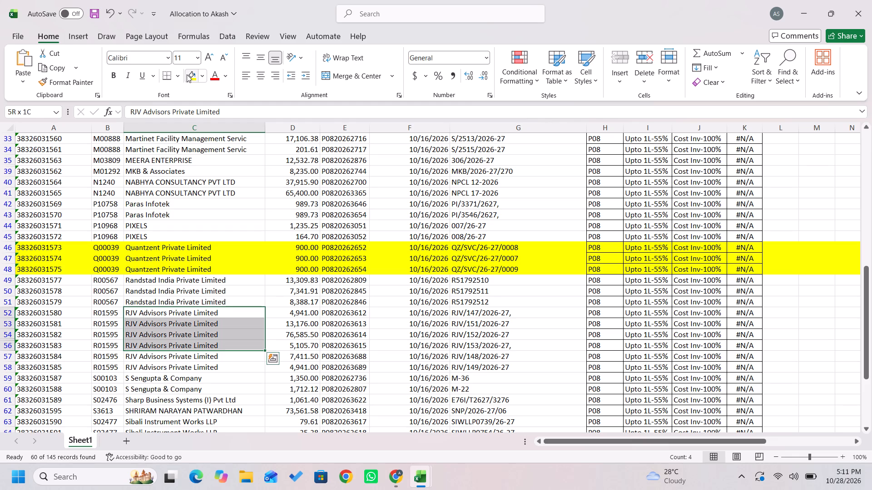
pyautogui.hotkey('shift', 'Down')
pyautogui.hotkey('shift', 'Down')
pyautogui.hotkey('shift', 'space')
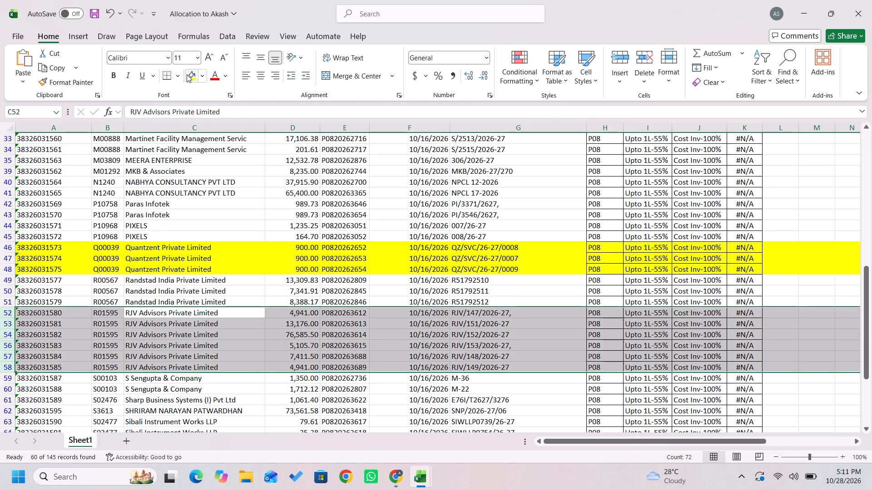
pyautogui.click(193, 76)
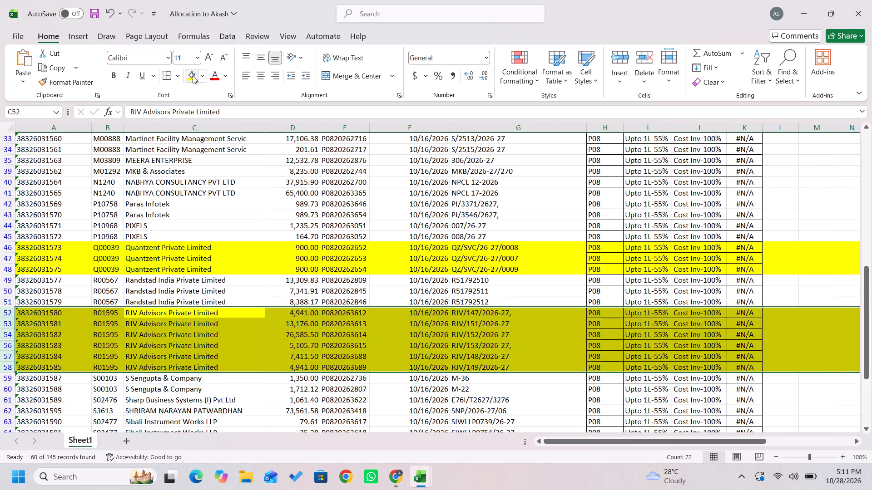
# Filter the BP Name column by the yellow cell colour to show only the highlighted vendor rows.
pyautogui.press('Up')
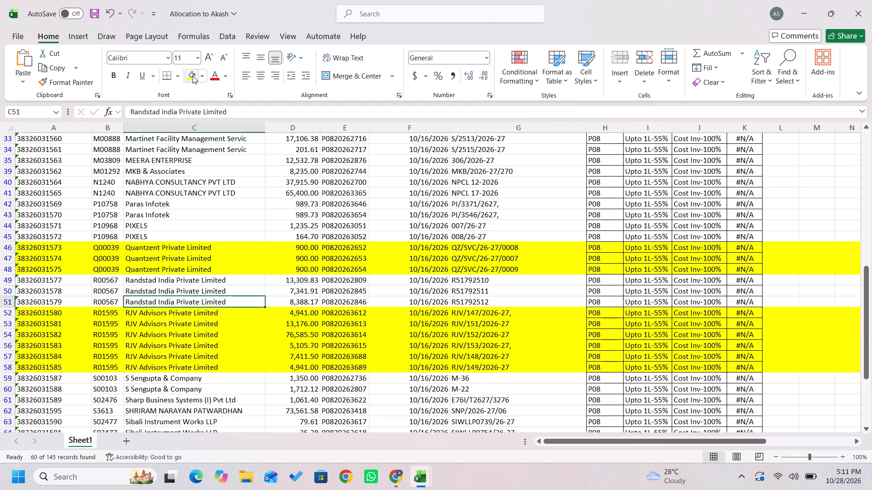
pyautogui.hotkey('ctrl', 'Up')
pyautogui.press('Down')
pyautogui.press('Up')
pyautogui.hotkey('alt', 'Down')
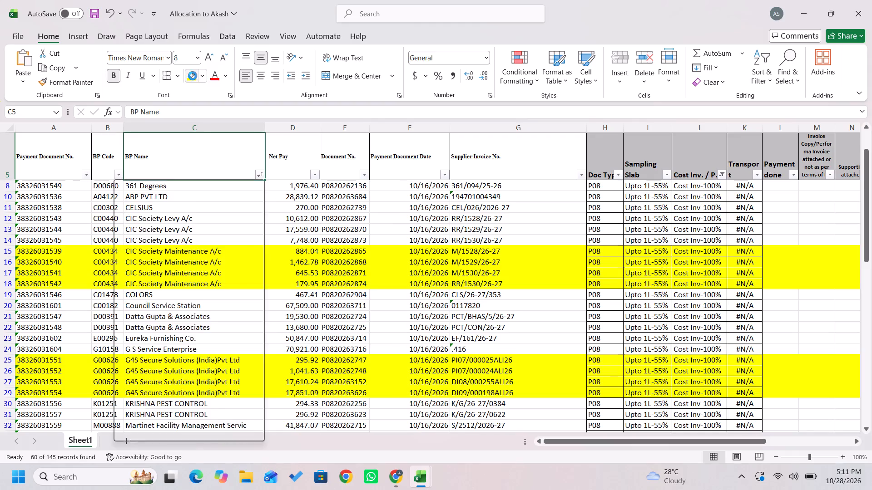
pyautogui.press('Down')
pyautogui.press('Down')
pyautogui.press('Down')
pyautogui.press('Down')
pyautogui.press('Down')
pyautogui.press('Down')
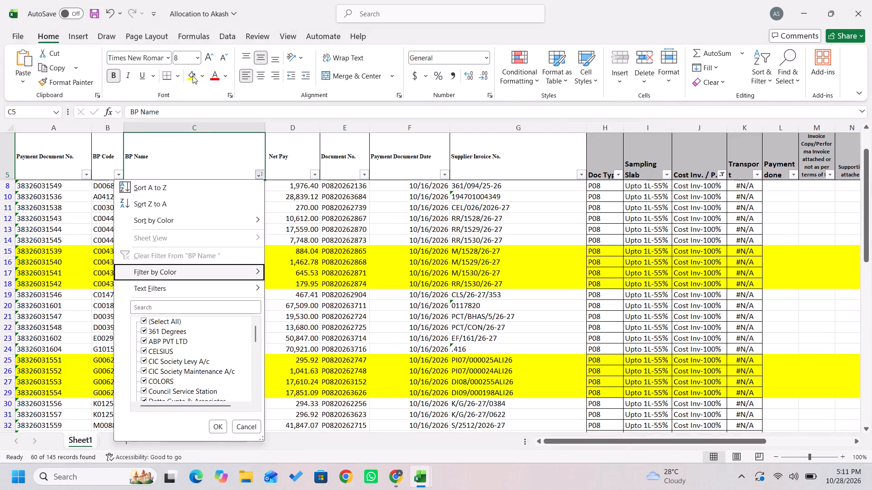
pyautogui.press('space')
pyautogui.press('Down')
pyautogui.press('Up')
pyautogui.press('space')
pyautogui.press('Return')
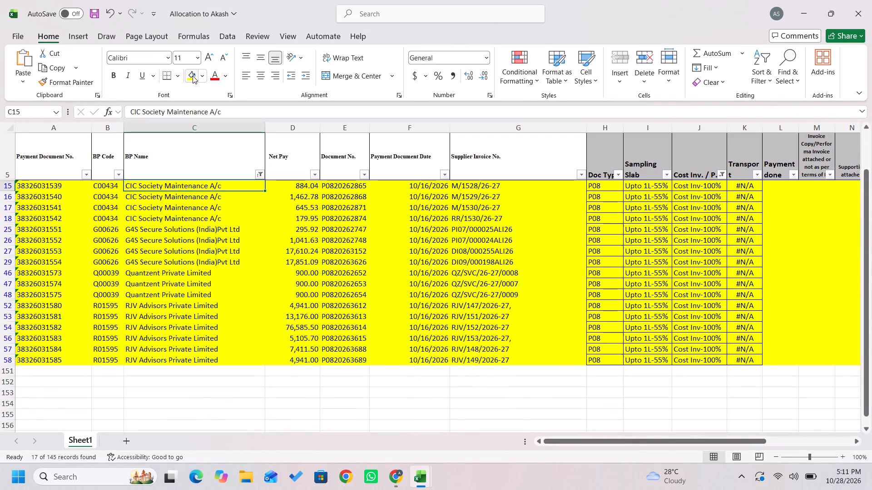
# Copy the BP Code C00434 from the first CIC Society Maintenance A/c row.
pyautogui.press('Down')
pyautogui.press('Up')
pyautogui.press('Left')
pyautogui.hotkey('ctrl', 'c')
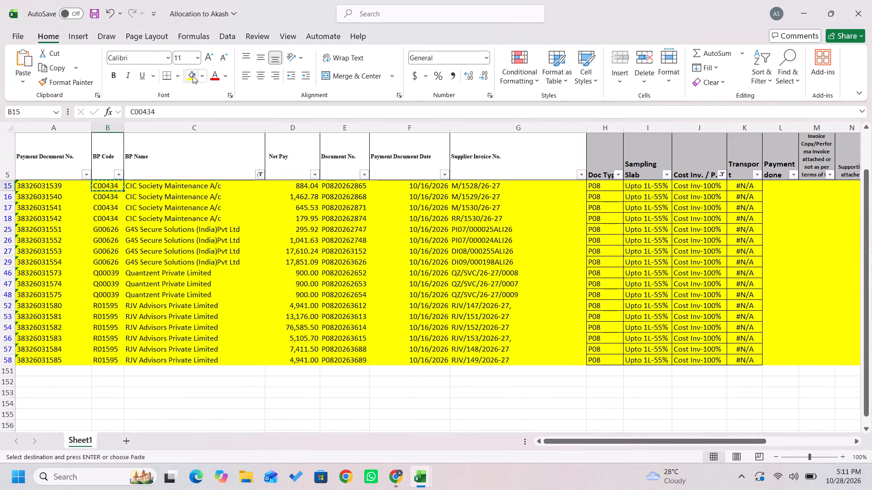
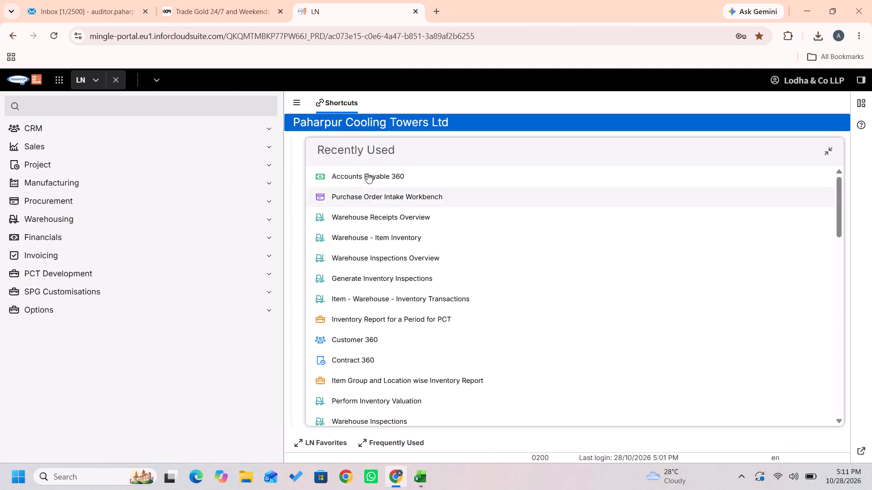
# In Infor LN, open Accounts Payable 360 and filter the Pay-to Business Partner column by the copied code C00434.
pyautogui.doubleClick(367, 173)
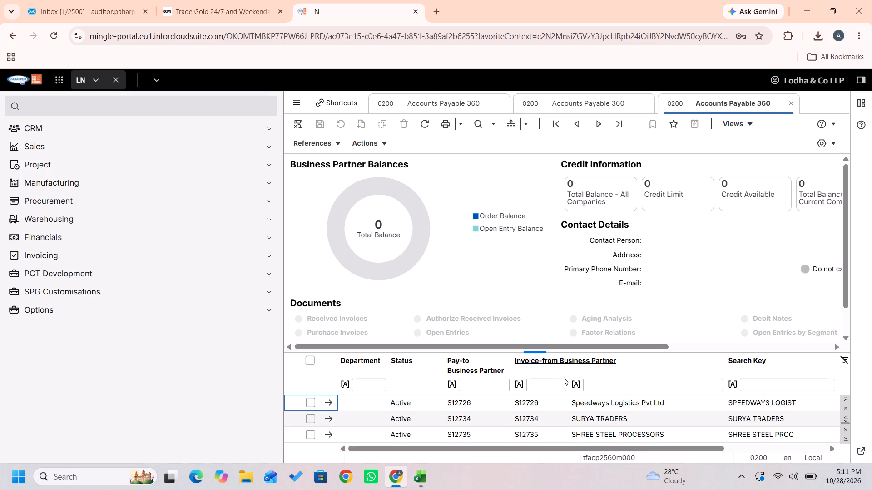
pyautogui.click(475, 382)
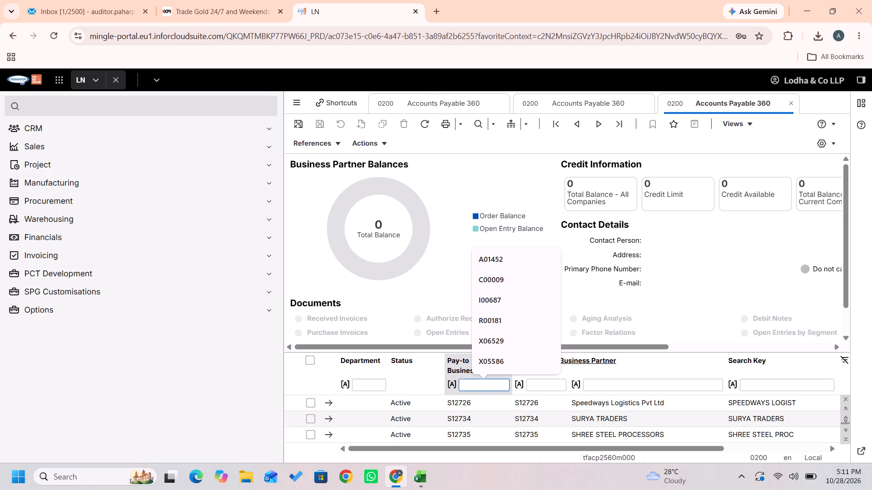
pyautogui.click(296, 101)
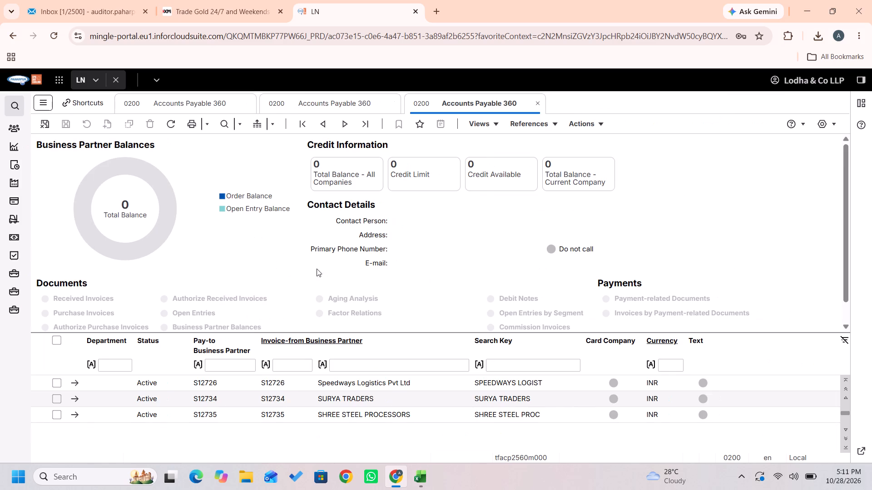
pyautogui.click(243, 359)
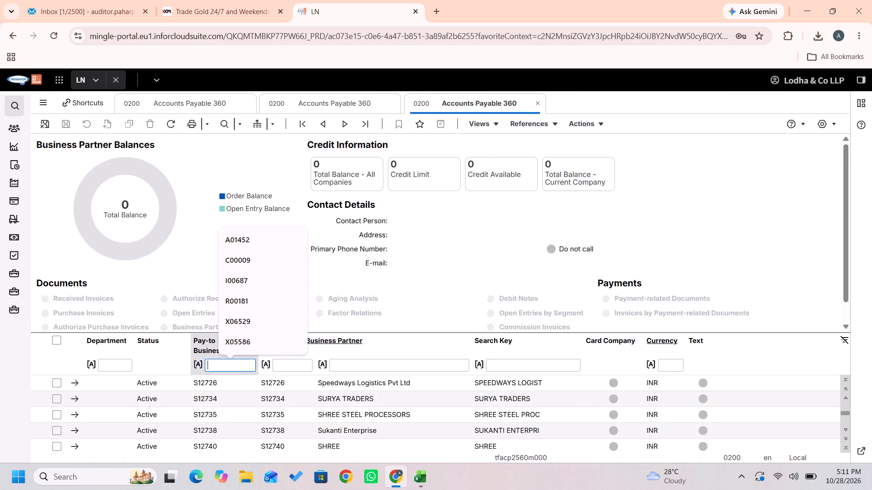
pyautogui.hotkey('ctrl', 'v')
pyautogui.press('Return')
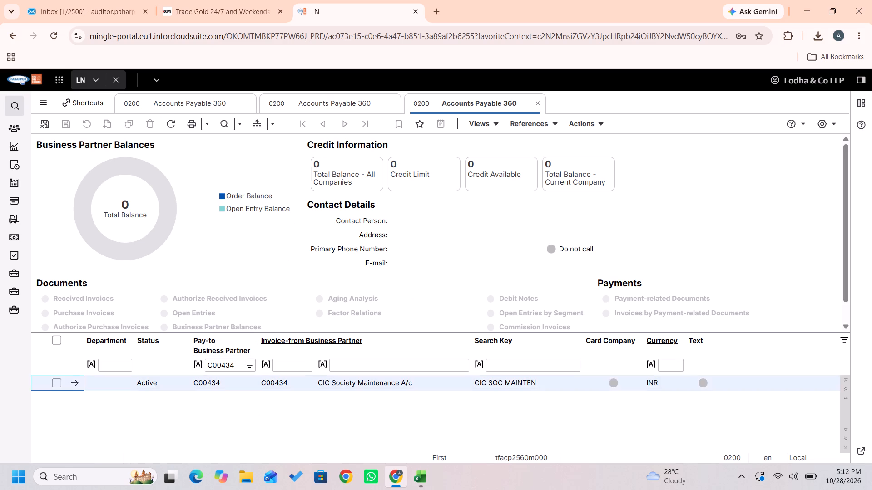
# Select the CIC Society Maintenance A/c record and open its Open Entries.
pyautogui.click(57, 382)
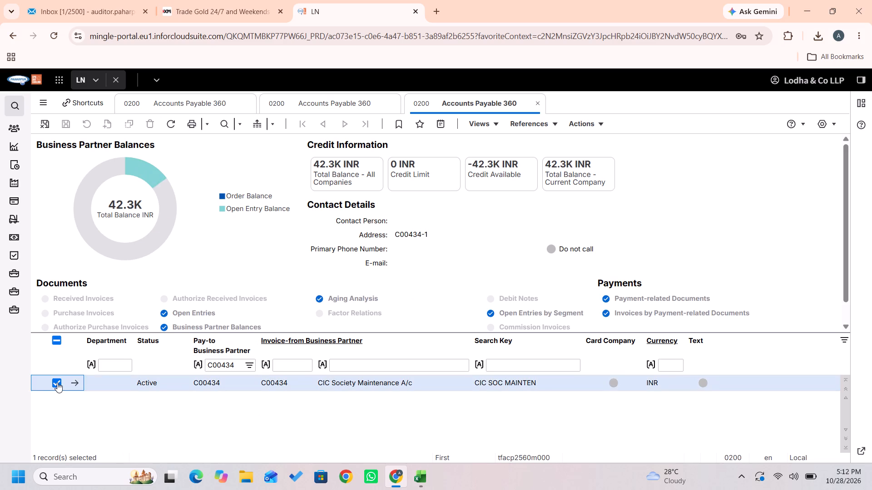
pyautogui.click(190, 319)
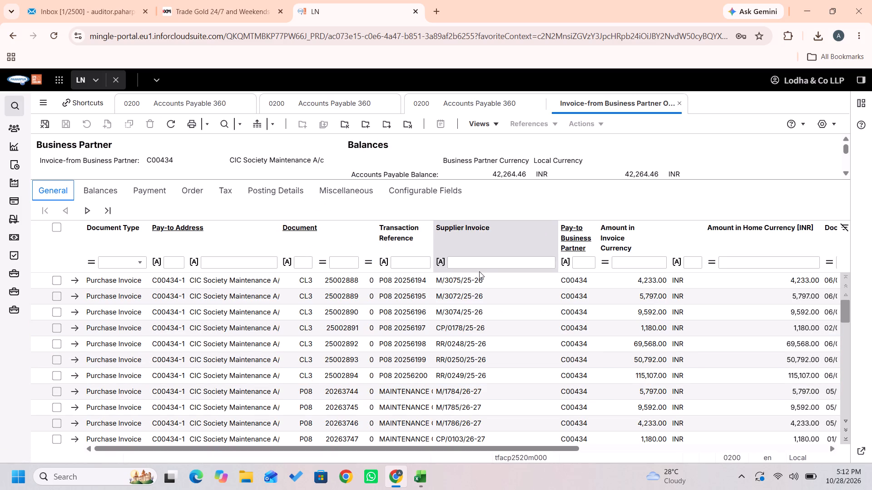
# Copy supplier invoice number M/1528/26-27 from row 15 of the Excel sheet and filter the LN Supplier Invoice column by it.
pyautogui.click(485, 266)
pyautogui.hotkey('alt', 'Tab')
pyautogui.press('Right')
pyautogui.press('Right')
pyautogui.press('Right')
pyautogui.press('Right')
pyautogui.press('Right')
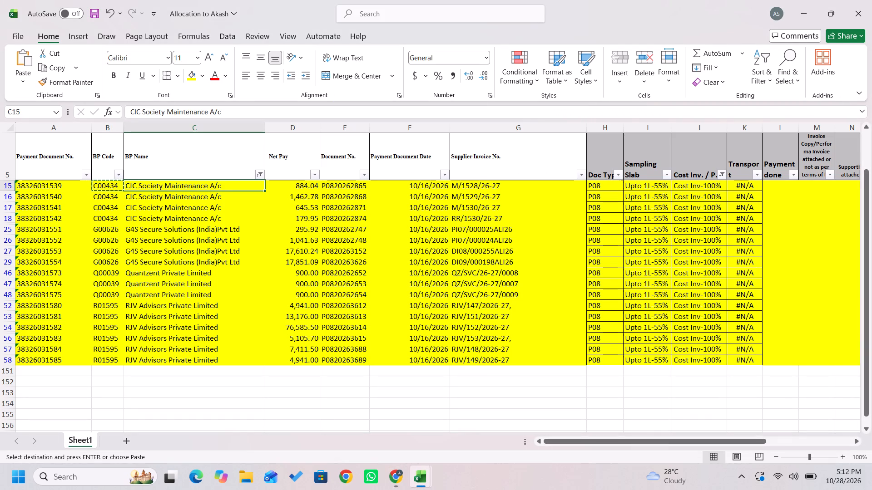
pyautogui.press('Right')
pyautogui.press('Left')
pyautogui.hotkey('ctrl', 'c')
pyautogui.hotkey('alt', 'Tab')
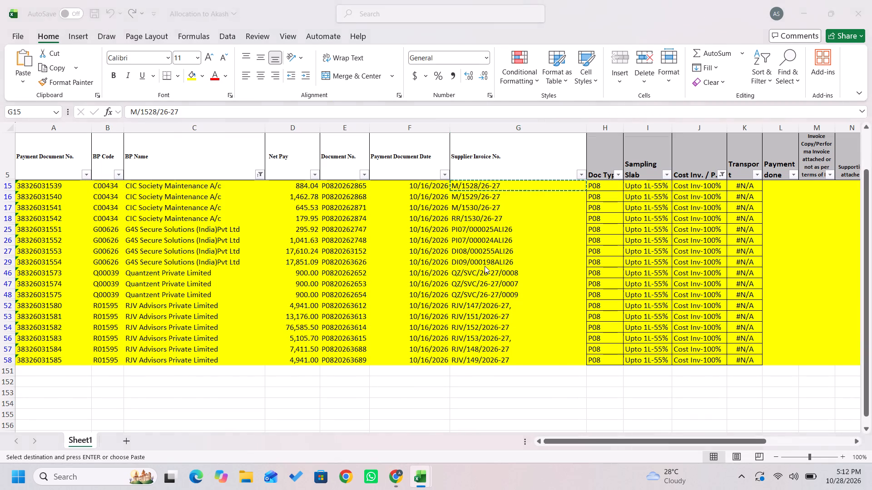
pyautogui.hotkey('ctrl', 'v')
pyautogui.press('Return')
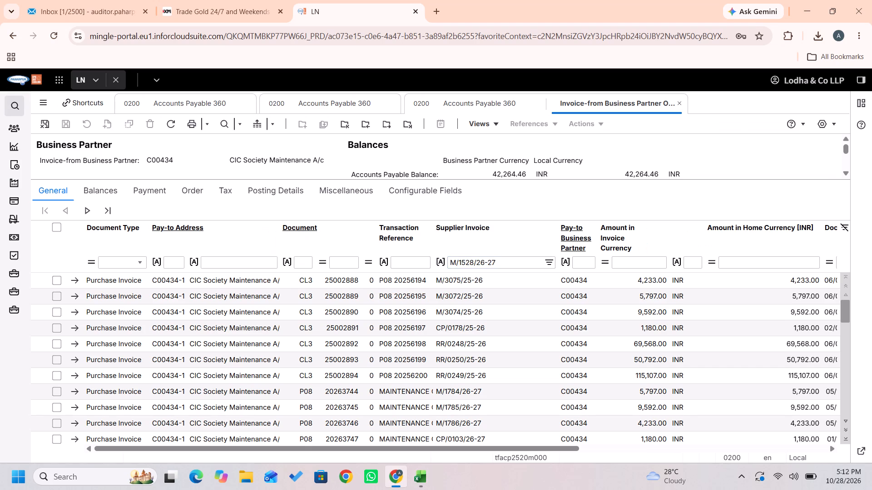
# Select the purchase invoice M/1528/26-27 and open its payment-related documents.
pyautogui.hotkey('shift', 'a')
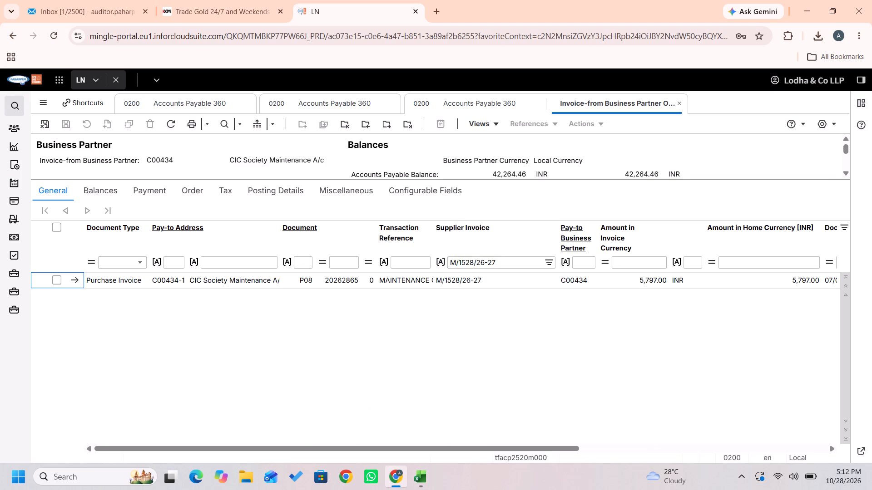
pyautogui.hotkey('shift', 'r')
pyautogui.click(397, 344)
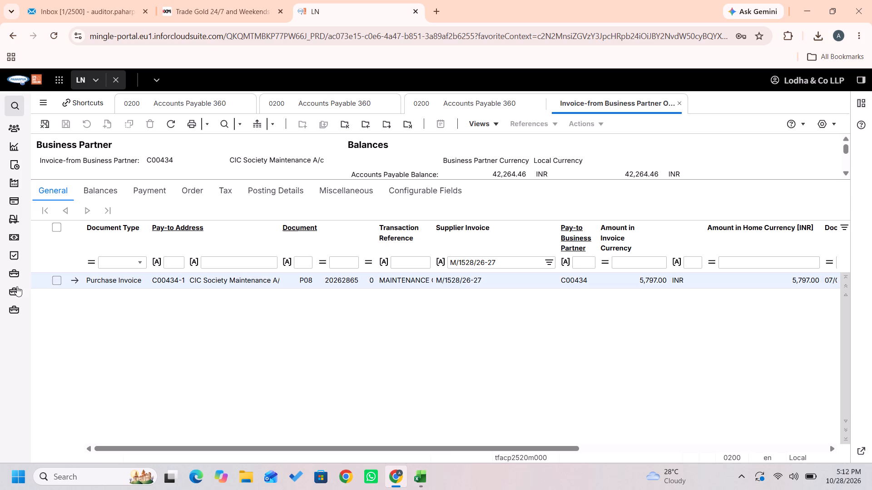
pyautogui.click(61, 278)
pyautogui.hotkey('shift', 'r')
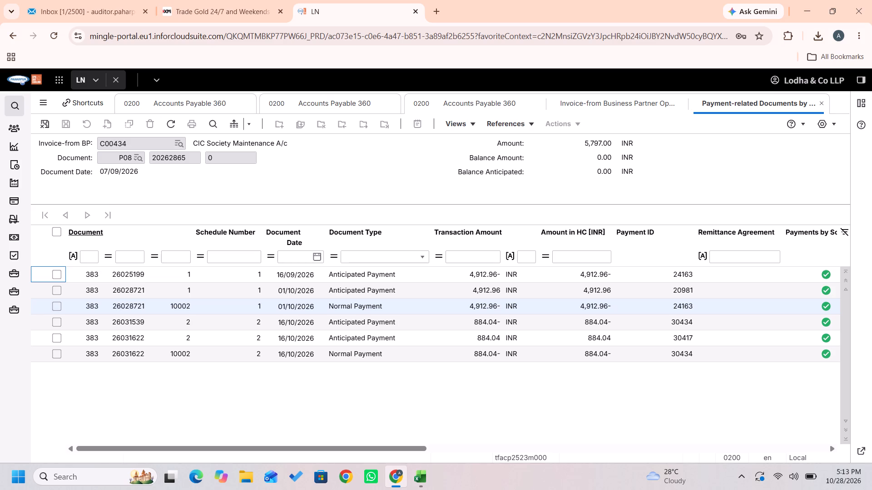
# Back in the Excel sheet, enter "Normal payment" under Payment done for the M/1528/26-27 row.
pyautogui.hotkey('alt', 'Tab')
pyautogui.press('Right')
pyautogui.press('Escape')
pyautogui.press('Right')
pyautogui.press('Right')
pyautogui.press('Right')
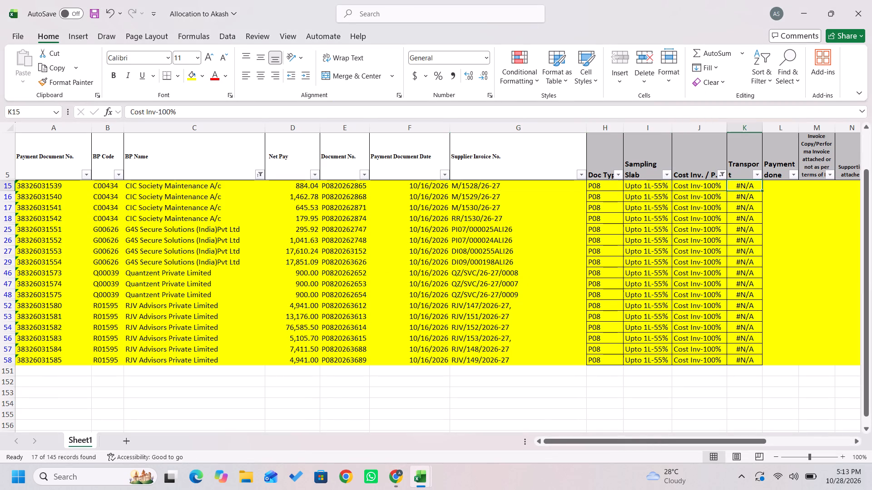
pyautogui.press('Right')
pyautogui.press('Right')
pyautogui.press('Right')
pyautogui.press('Left')
pyautogui.press('Left')
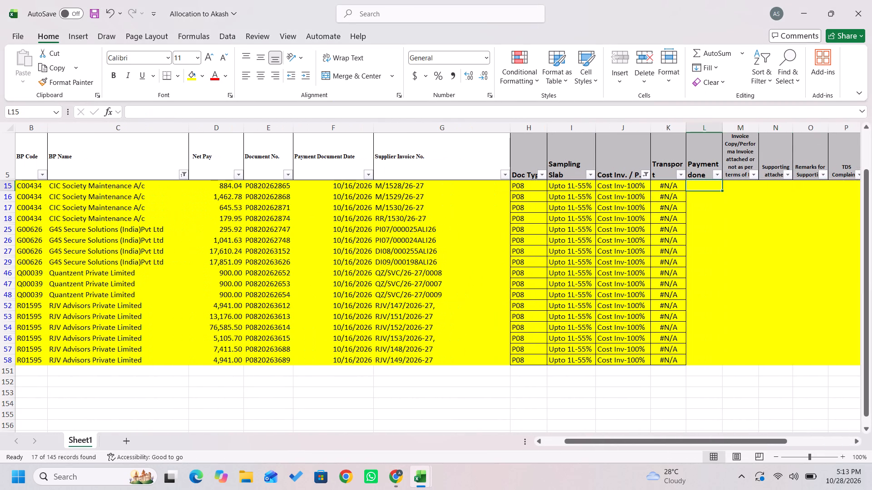
pyautogui.press('Up')
pyautogui.press('Down')
pyautogui.hotkey('shift', 'n')
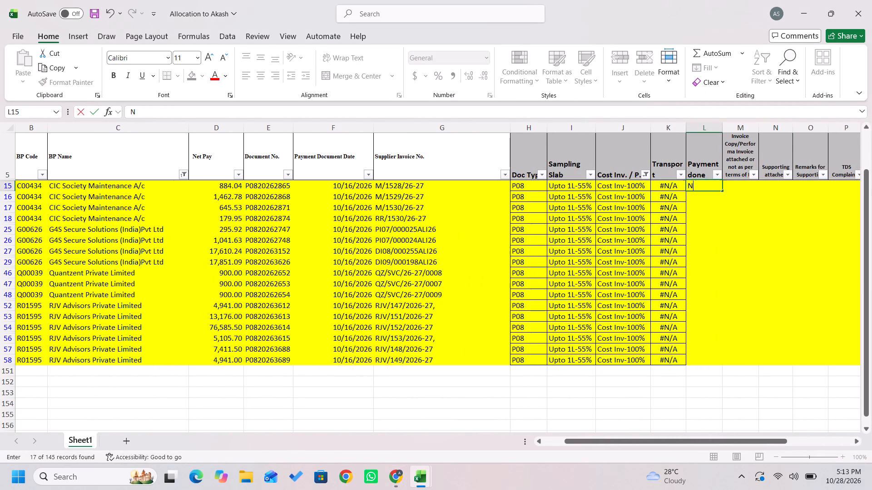
pyautogui.write('or')
pyautogui.write('mal payment')
pyautogui.press('Return')
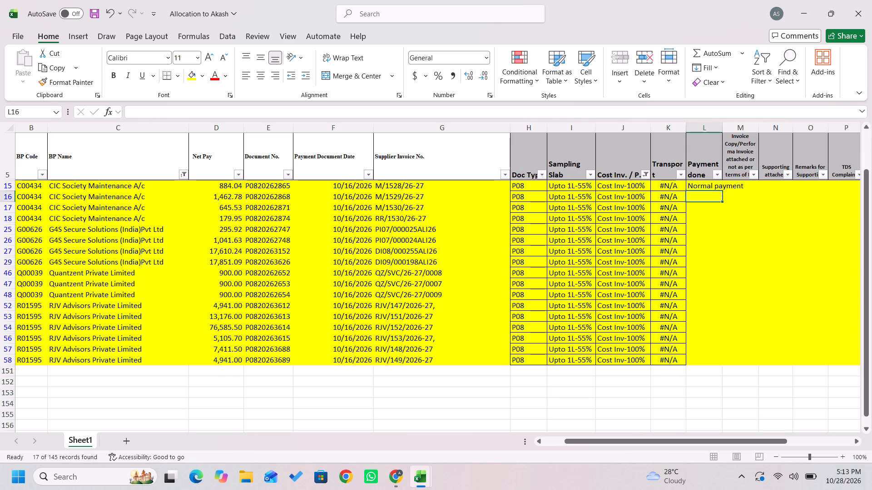
# Autofit the Payment done column's width to the "Normal payment" entry.
pyautogui.press('Right')
pyautogui.press('Up')
pyautogui.press('Left')
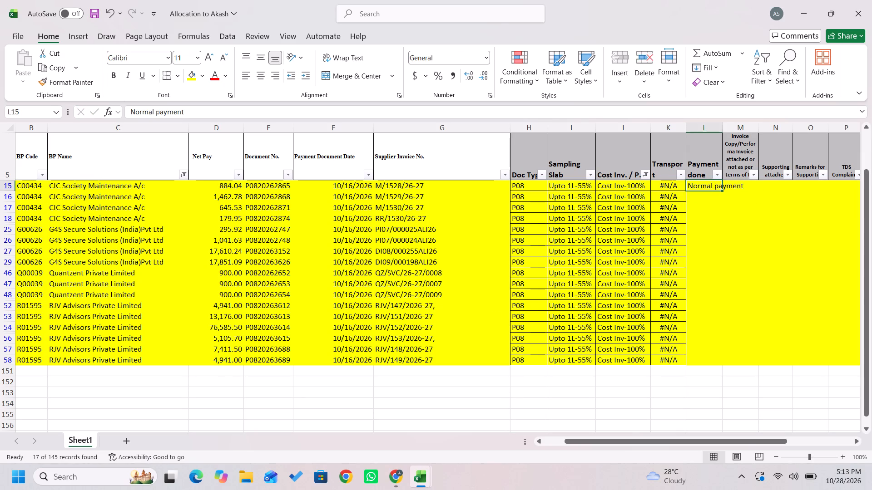
pyautogui.write('oca')
pyautogui.press('Down')
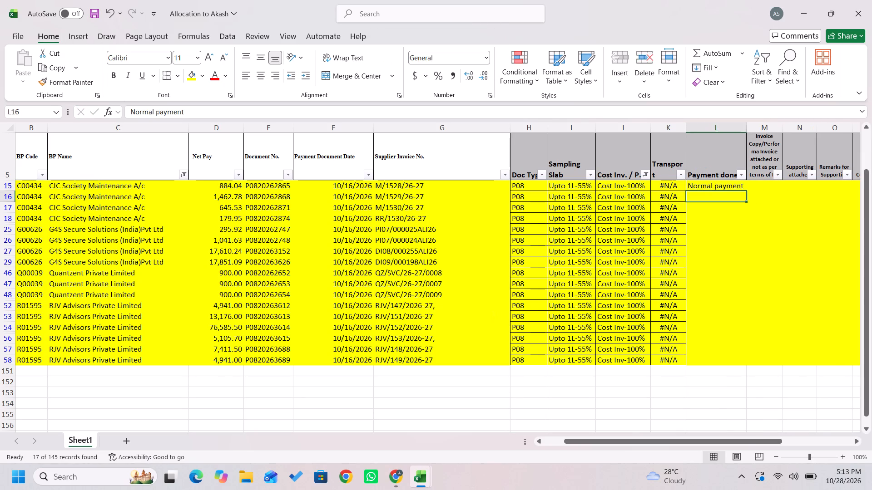
# Copy the supplier invoice number M/1529/26-27 from row 16 of the Excel sheet.
pyautogui.hotkey('alt', 'Tab')
pyautogui.hotkey('alt', 'Tab')
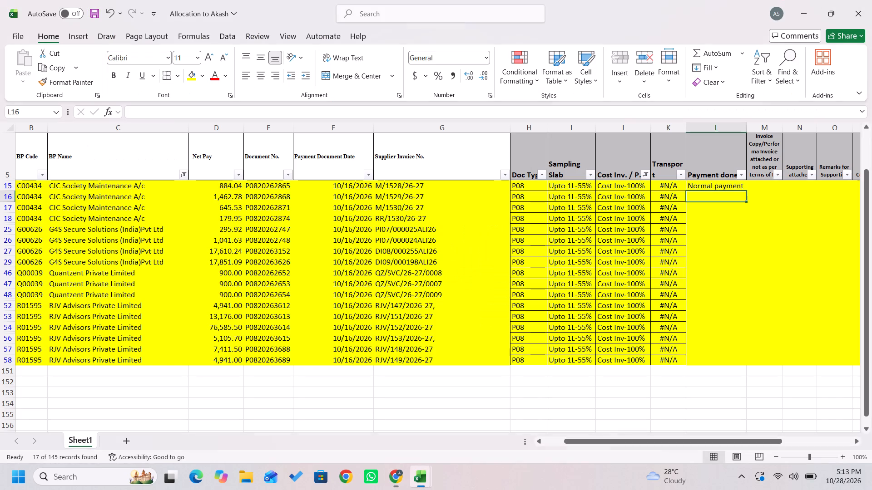
pyautogui.press('Left')
pyautogui.press('Left')
pyautogui.press('Left')
pyautogui.press('Left')
pyautogui.press('Left')
pyautogui.press('Left')
pyautogui.press('Left')
pyautogui.press('Right')
pyautogui.press('Right')
pyautogui.hotkey('ctrl', 'c')
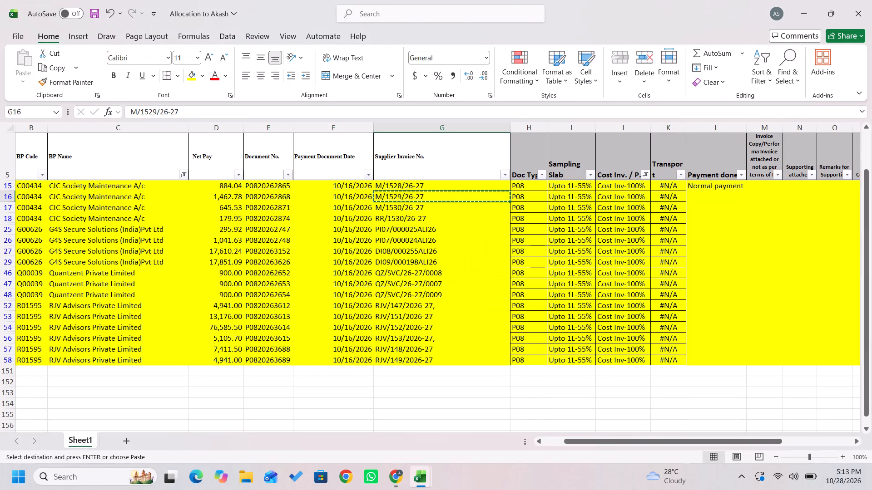
# Return to the business partner's open entries in LN and replace the Supplier Invoice filter with M/1529/26-27.
pyautogui.hotkey('alt', 'Tab')
pyautogui.press('Escape')
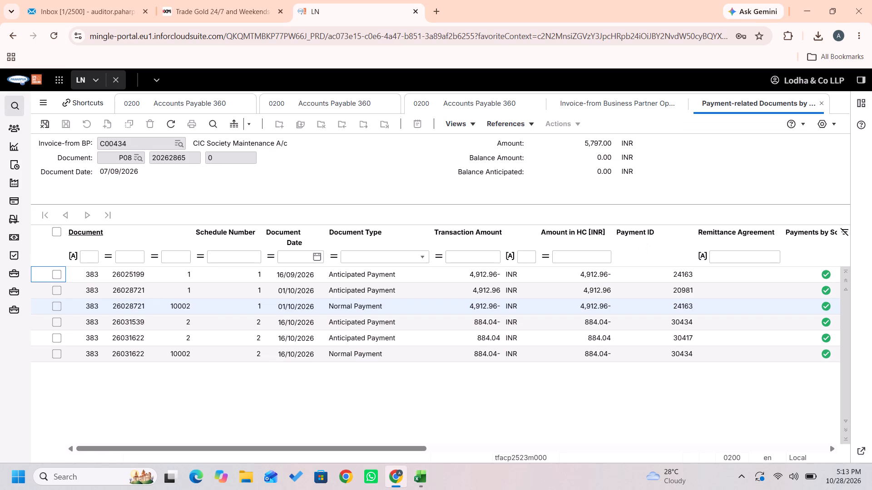
pyautogui.press('Left')
pyautogui.moveTo(642, 88); pyautogui.dragTo(634, 93)
pyautogui.click(622, 103)
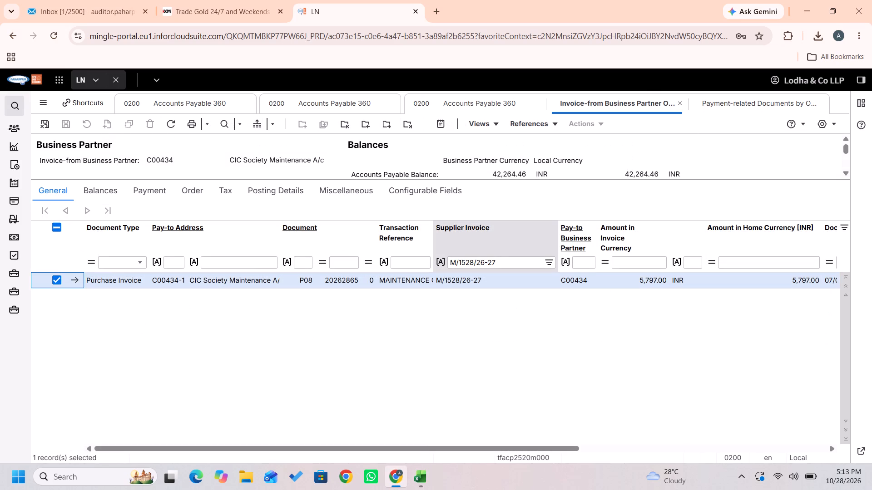
pyautogui.click(482, 262)
pyautogui.hotkey('ctrl', 'a')
pyautogui.hotkey('ctrl', 'v')
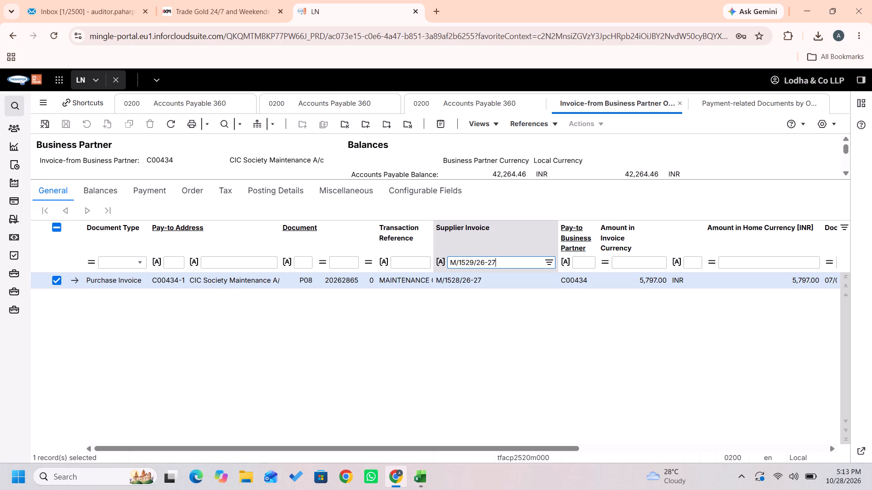
pyautogui.press('Return')
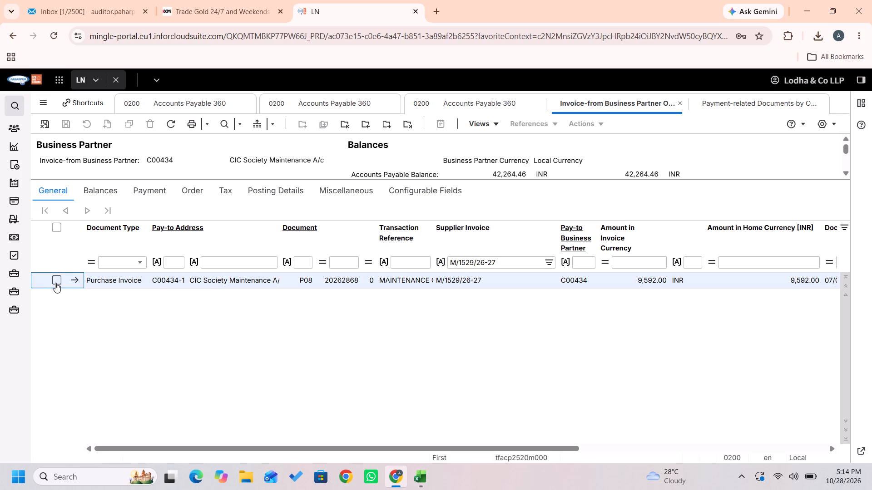
# Select the purchase invoice M/1529/26-27 and open its payment-related documents.
pyautogui.click(55, 283)
pyautogui.hotkey('shift', 'r')
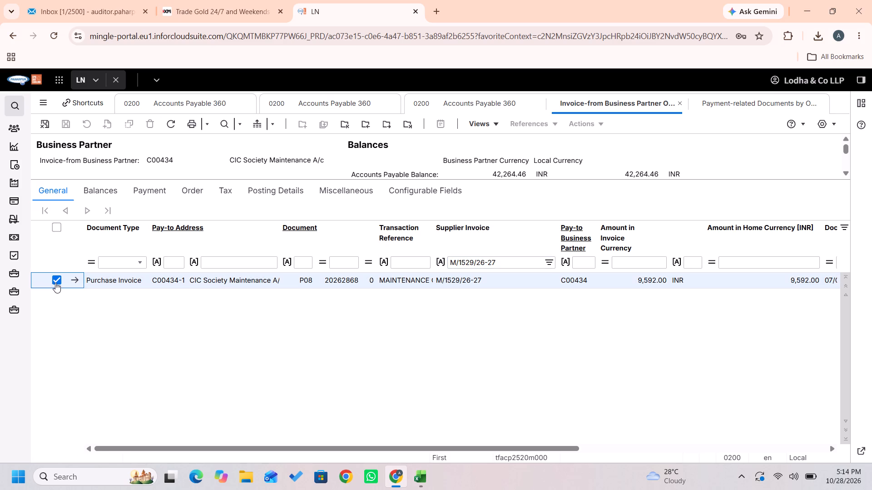
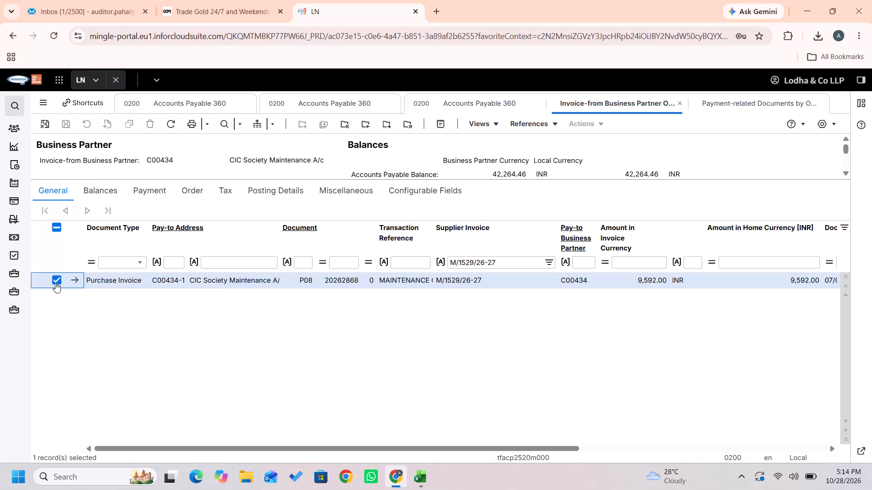
# Open the payment-related documents of the selected purchase invoice M/1529/26-27.
pyautogui.hotkey('shift', 'r')
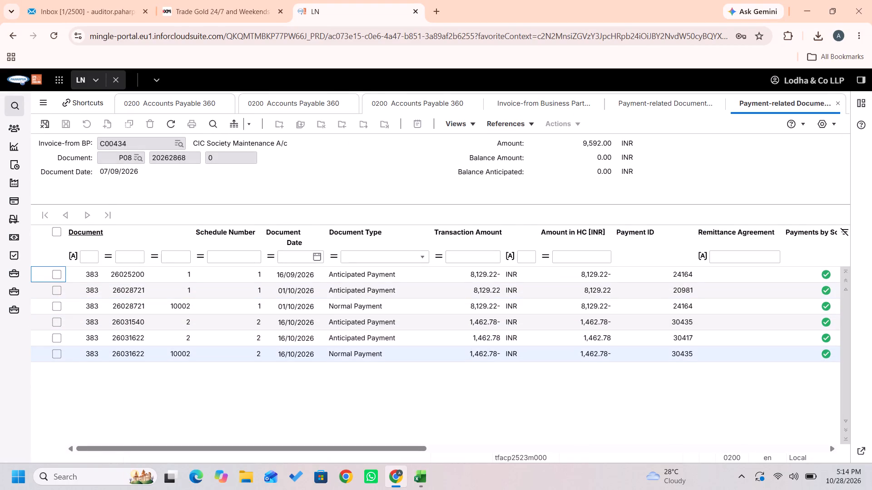
# Switch to the Excel allocation sheet and fill "Normal payment" down into the Payment done cell of row 16.
pyautogui.hotkey('alt', 'Tab')
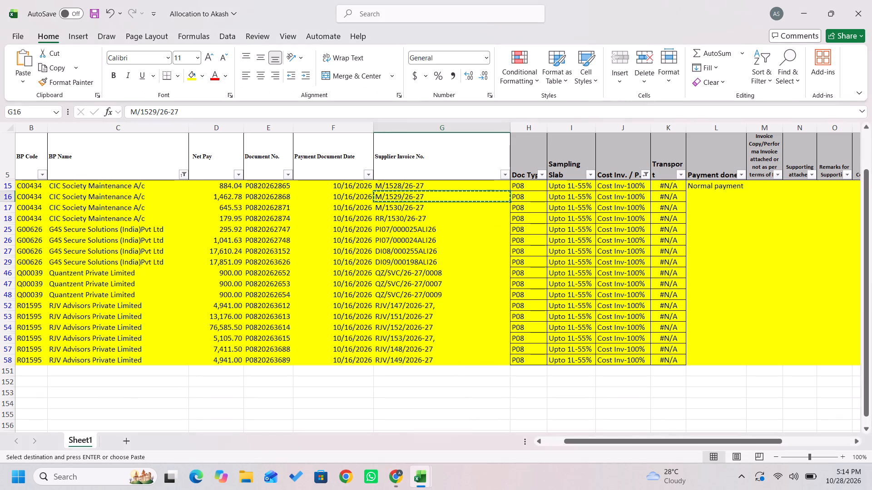
pyautogui.press('Right')
pyautogui.press('Right')
pyautogui.press('Right')
pyautogui.press('Right')
pyautogui.press('Right')
pyautogui.press('Escape')
pyautogui.press('Up')
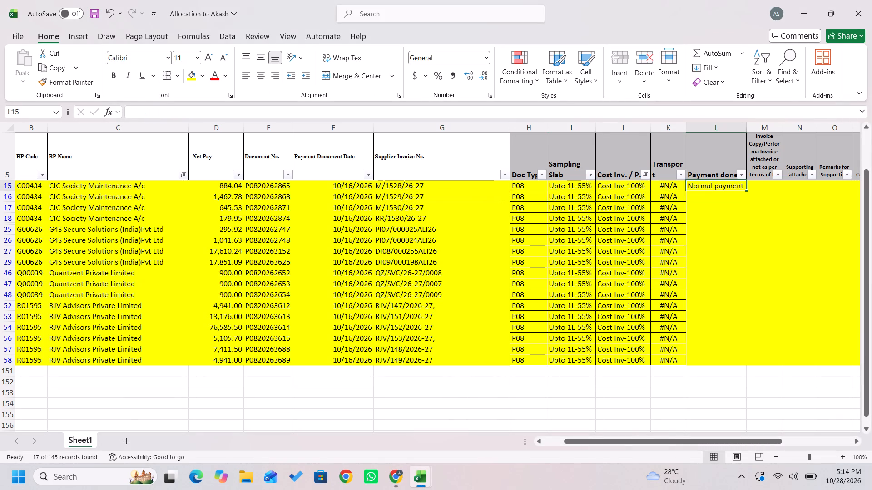
pyautogui.hotkey('shift', 'Down')
pyautogui.hotkey('ctrl', 'd')
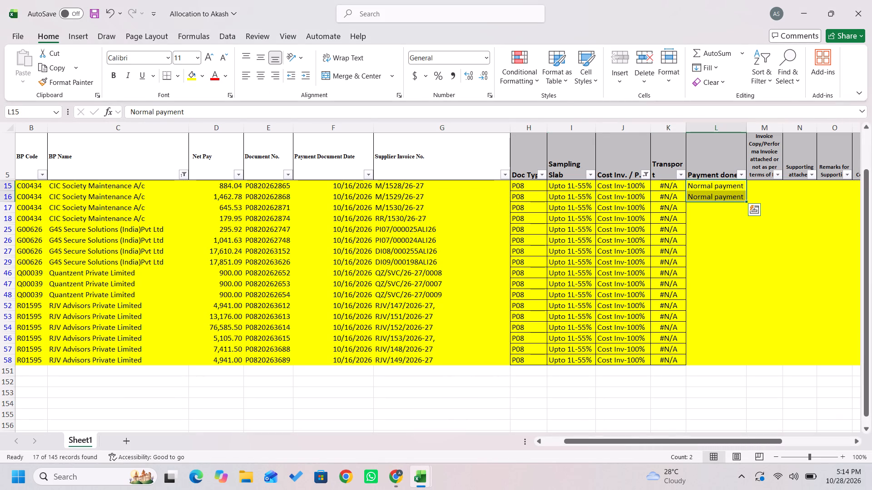
# Copy the supplier invoice number M/1530/26-27 from row 17.
pyautogui.press('Down')
pyautogui.press('Down')
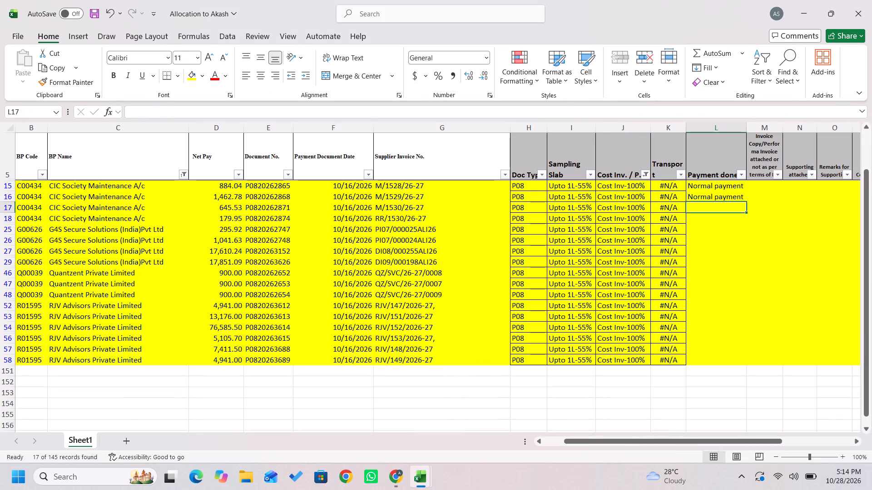
pyautogui.press('Left')
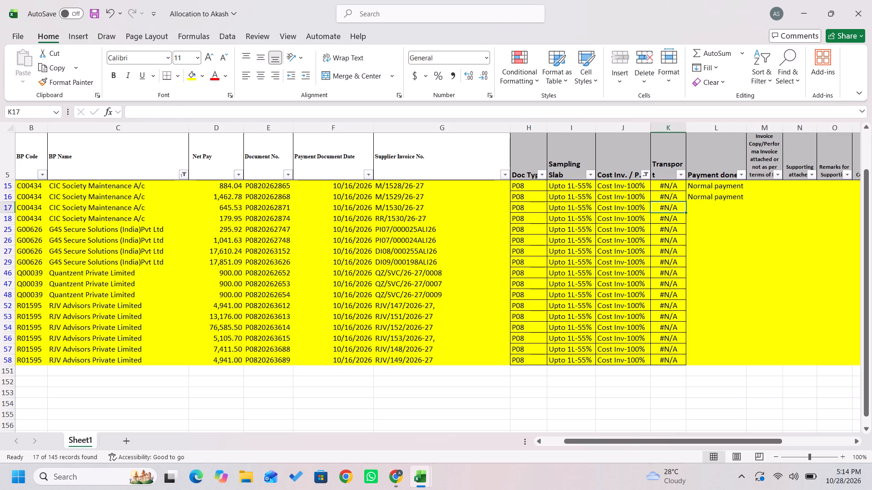
pyautogui.press('Right')
pyautogui.press('Left')
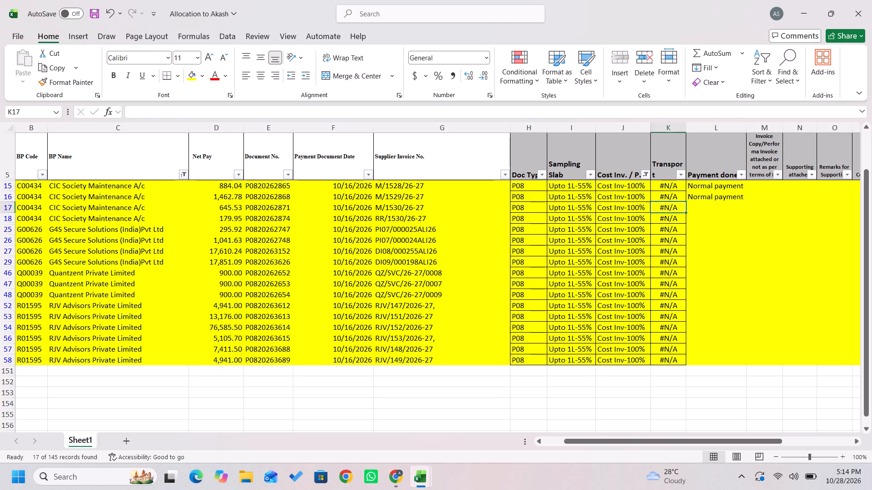
pyautogui.press('Left')
pyautogui.press('Left')
pyautogui.press('Left')
pyautogui.press('Left')
pyautogui.press('Left')
pyautogui.press('Right')
pyautogui.hotkey('ctrl', 'c')
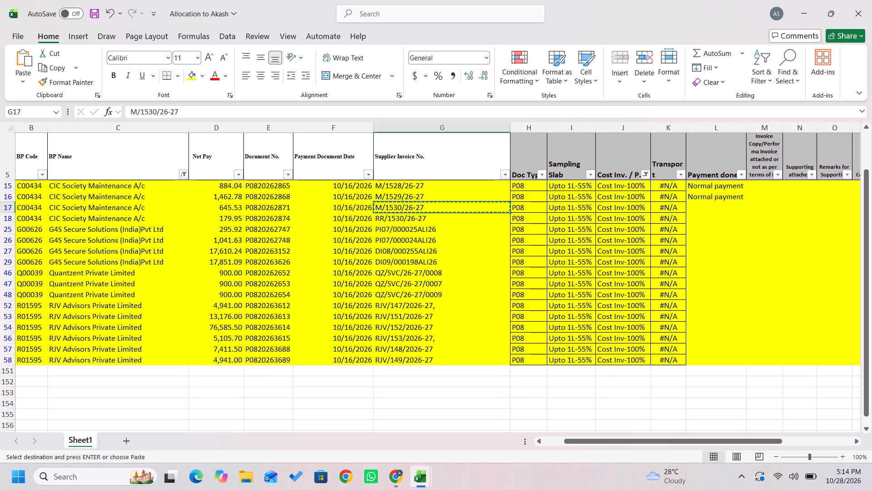
# Switch to LN and close both open payment-related documents views, for documents 20262865 and 20262868.
pyautogui.hotkey('alt', 'Tab')
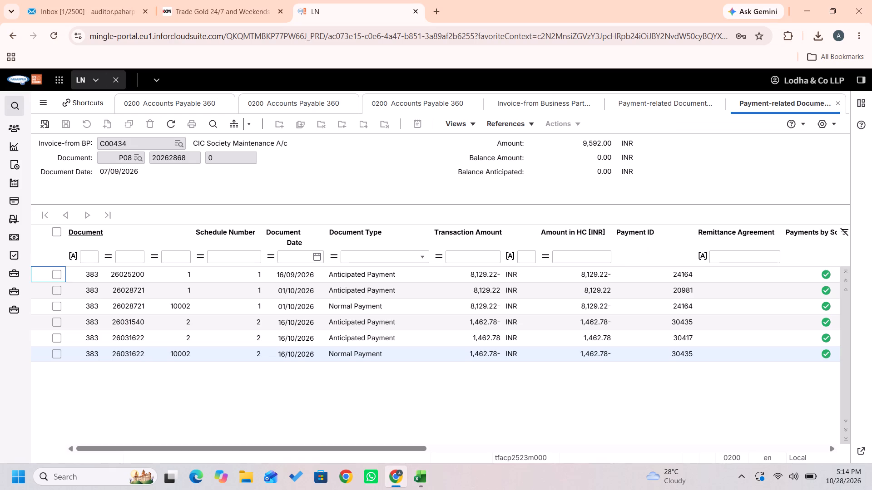
pyautogui.click(684, 109)
pyautogui.click(717, 104)
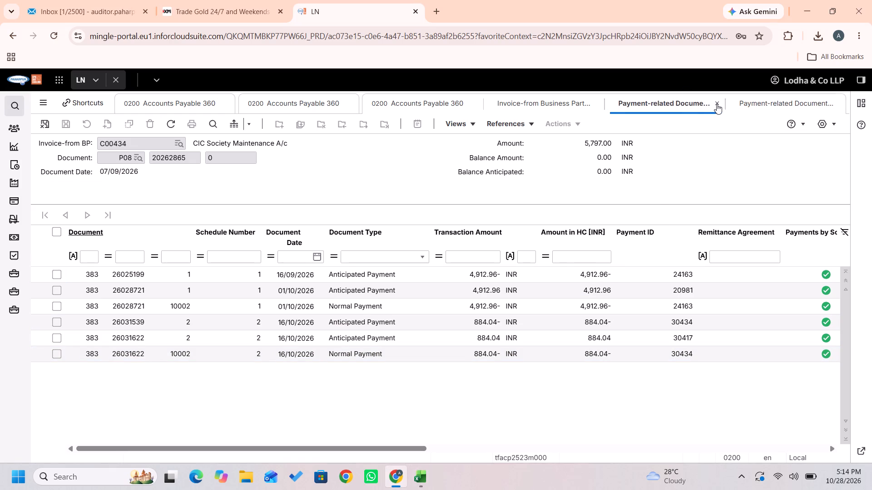
pyautogui.click(717, 104)
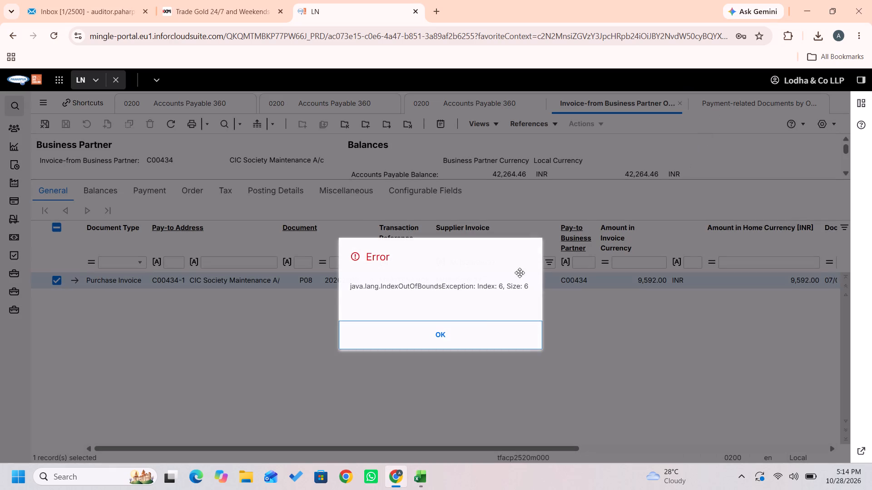
pyautogui.click(477, 332)
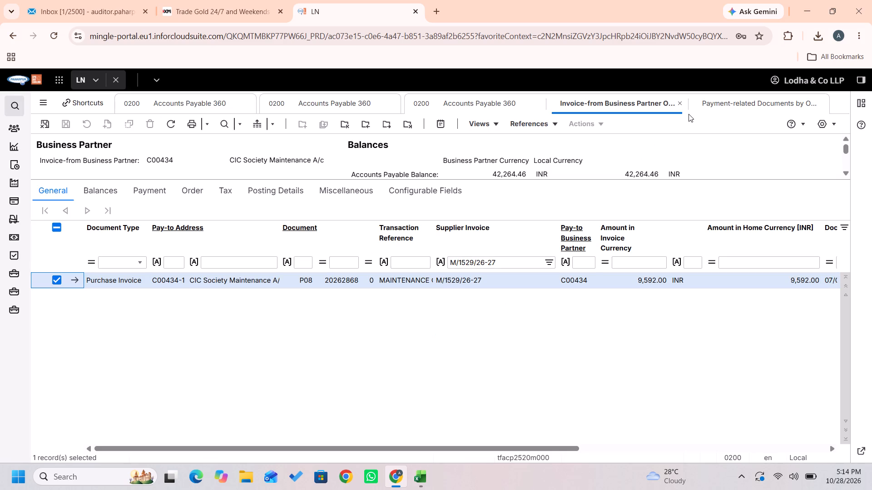
pyautogui.click(708, 98)
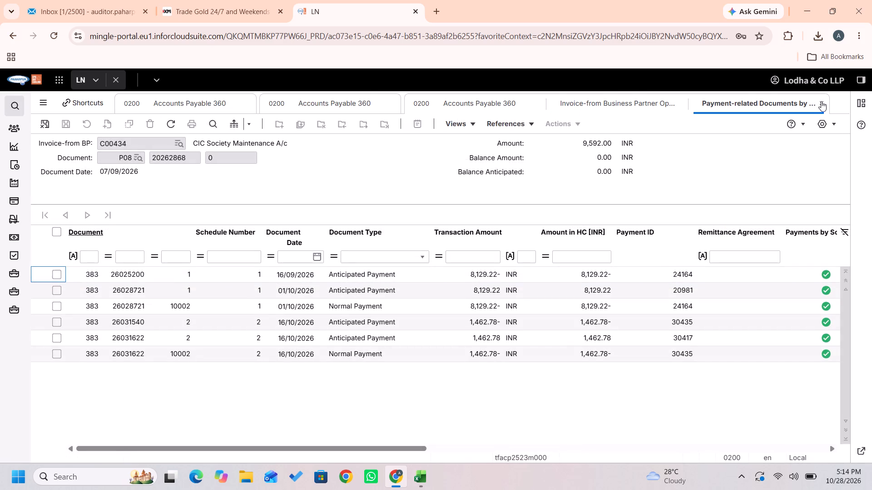
pyautogui.click(822, 103)
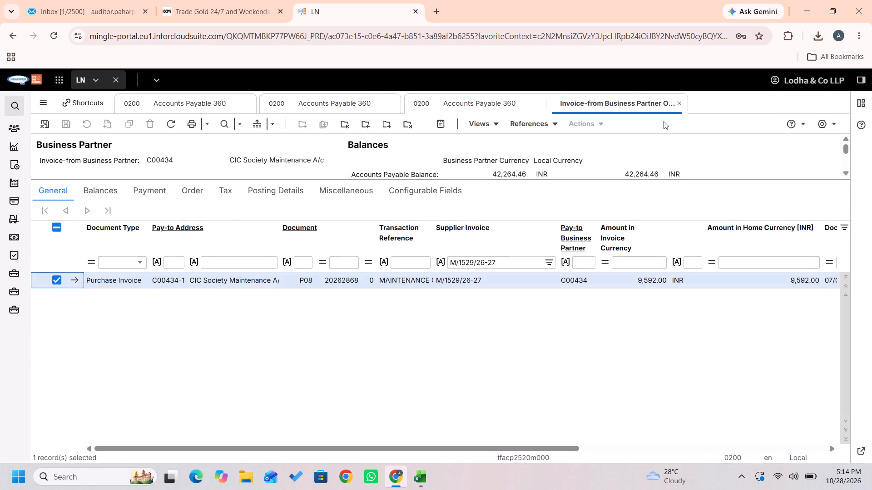
# Replace the Supplier Invoice filter in the business partner's open entries with M/1530/26-27.
pyautogui.click(506, 261)
pyautogui.hotkey('alt', 'Tab')
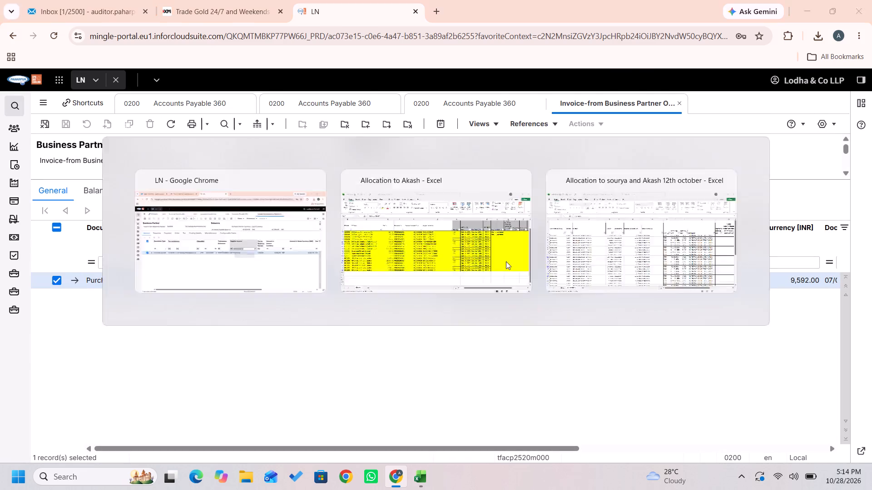
pyautogui.hotkey('alt', 'Tab')
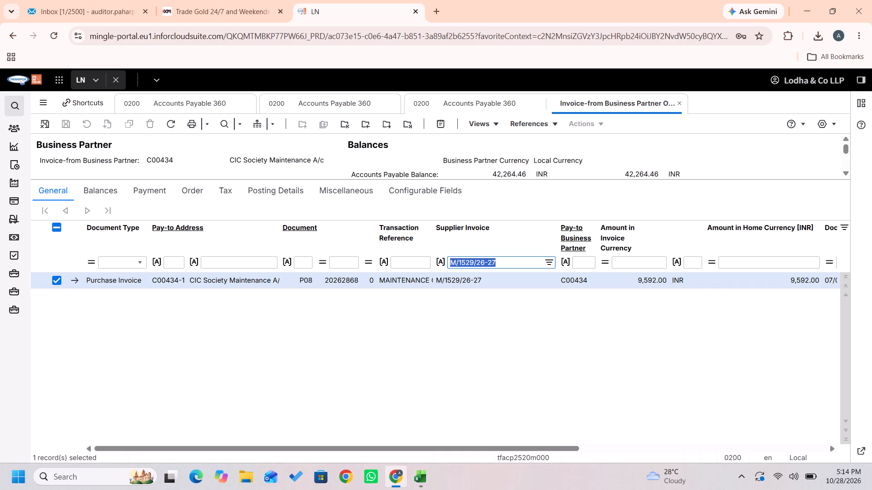
pyautogui.hotkey('ctrl', 'v')
pyautogui.press('Return')
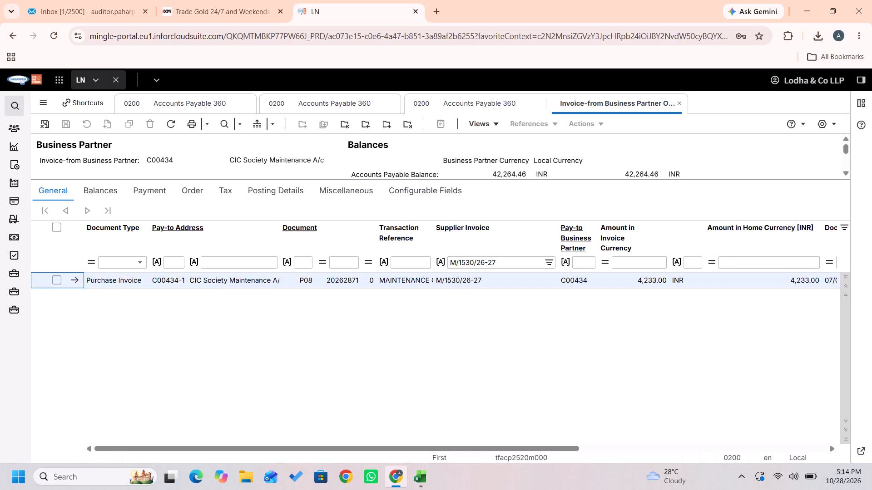
# Select the purchase invoice M/1530/26-27 and open its payment-related documents.
pyautogui.click(52, 280)
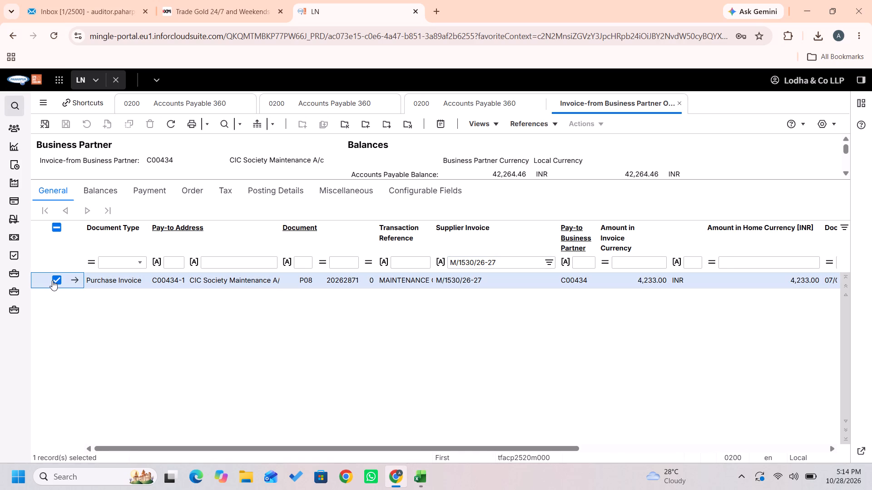
pyautogui.hotkey('shift', 'r')
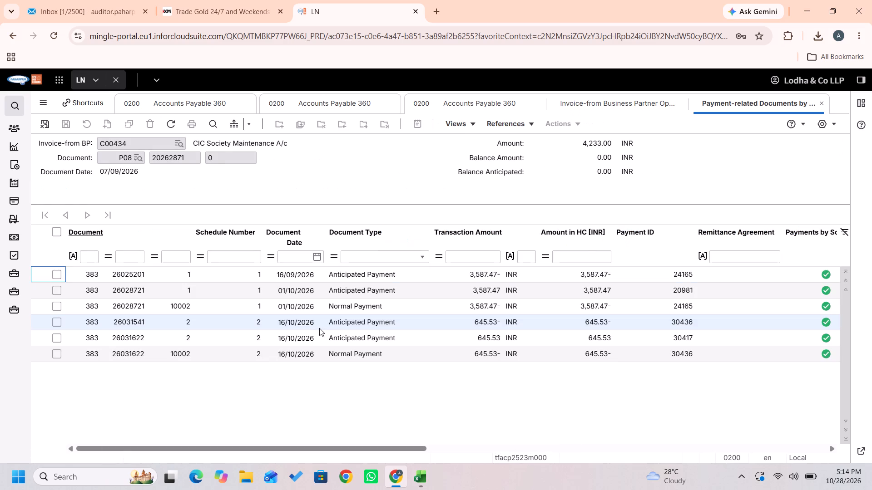
# Switch to the Excel allocation sheet and fill "Normal payment" down into the Payment done cell of row 17.
pyautogui.hotkey('alt', 'Tab')
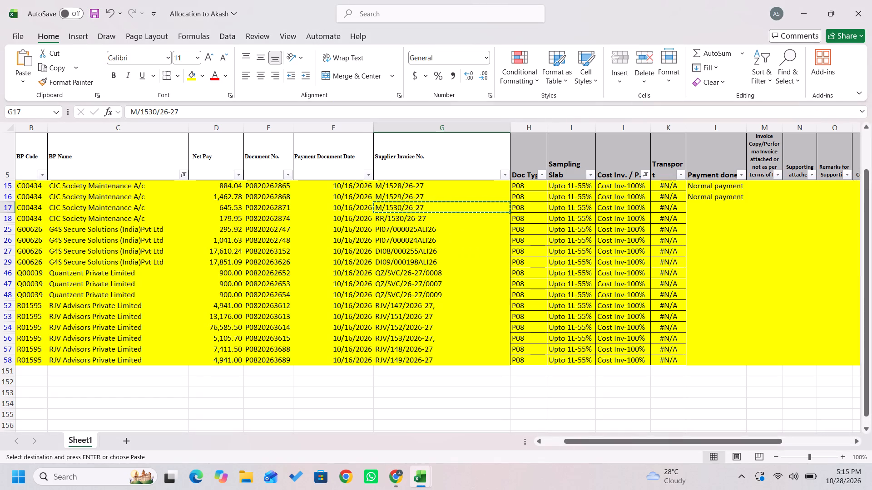
pyautogui.press('Right')
pyautogui.press('Right')
pyautogui.press('Right')
pyautogui.press('Right')
pyautogui.press('Right')
pyautogui.press('Escape')
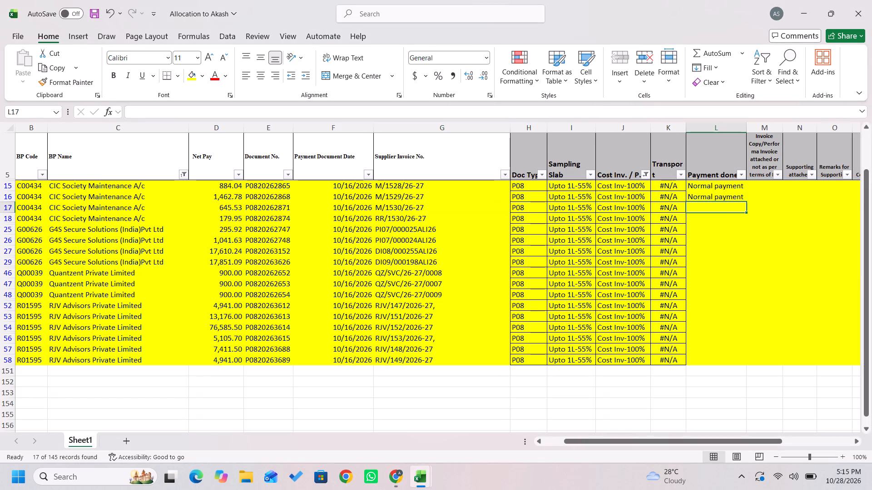
pyautogui.press('Up')
pyautogui.hotkey('shift', 'Down')
pyautogui.hotkey('ctrl', 'd')
# Copy the supplier invoice number RR/1530/26-27 from row 18.
pyautogui.press('Down')
pyautogui.press('Down')
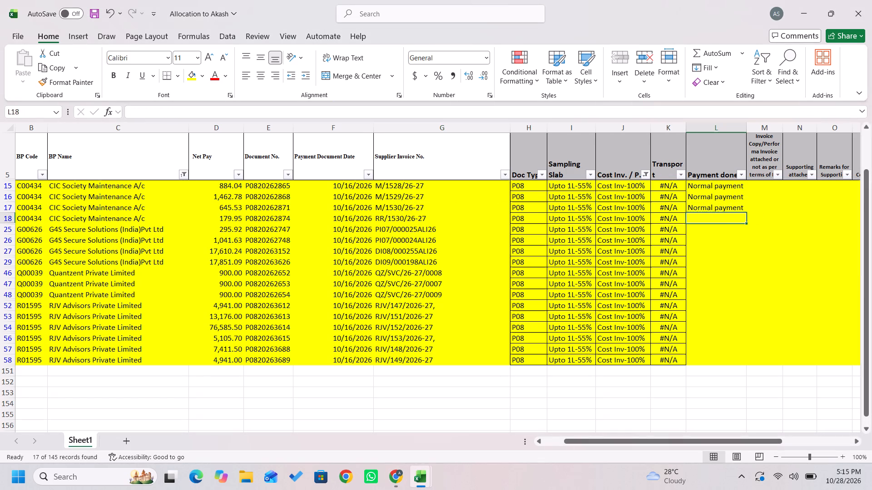
pyautogui.press('Left')
pyautogui.press('Left')
pyautogui.press('Left')
pyautogui.press('Left')
pyautogui.press('Left')
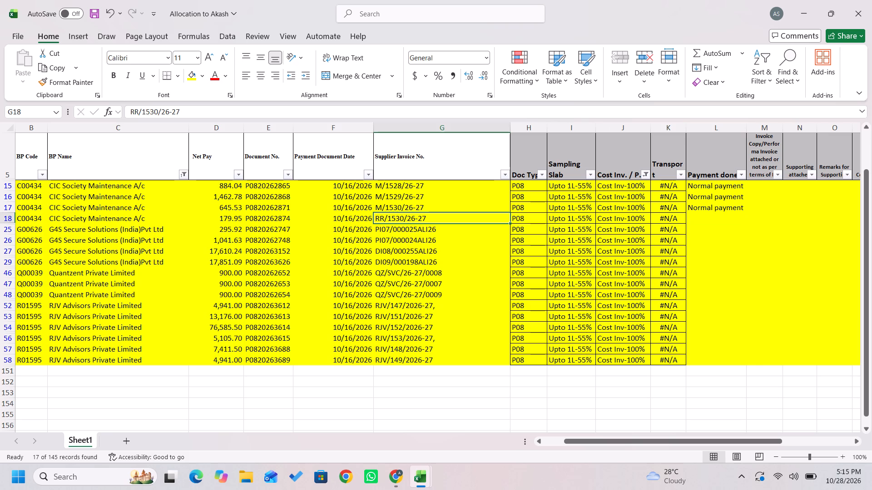
pyautogui.press('Left')
pyautogui.press('Left')
pyautogui.press('Right')
pyautogui.press('Right')
pyautogui.hotkey('ctrl', 'c')
# In LN, close the payment-related documents view and replace the open entries' Supplier Invoice filter with RR/1530/26-27.
pyautogui.hotkey('alt', 'Tab')
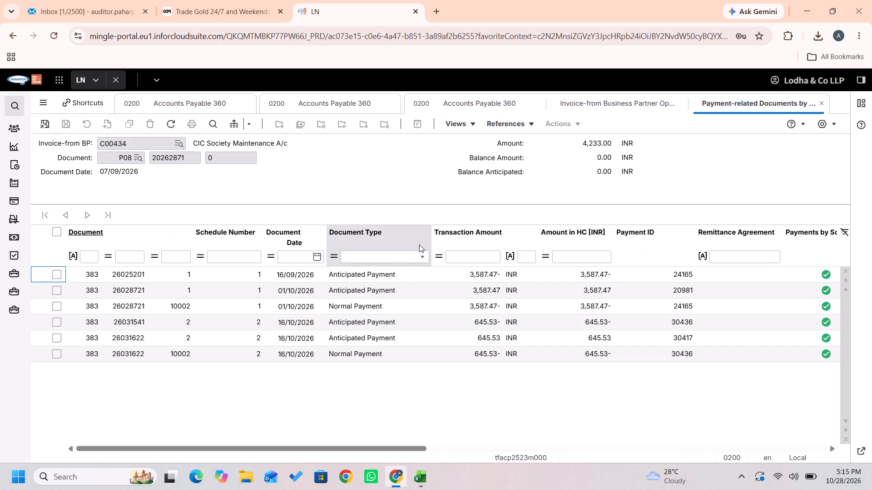
pyautogui.click(597, 103)
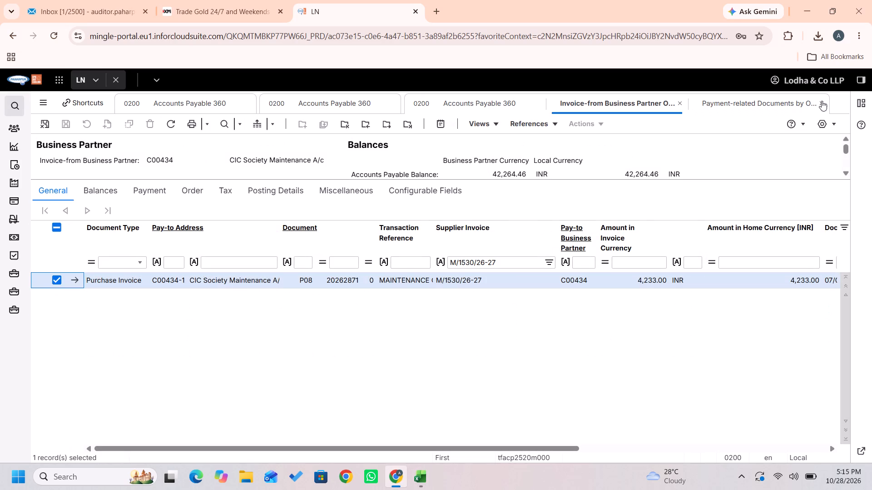
pyautogui.click(822, 101)
pyautogui.click(517, 264)
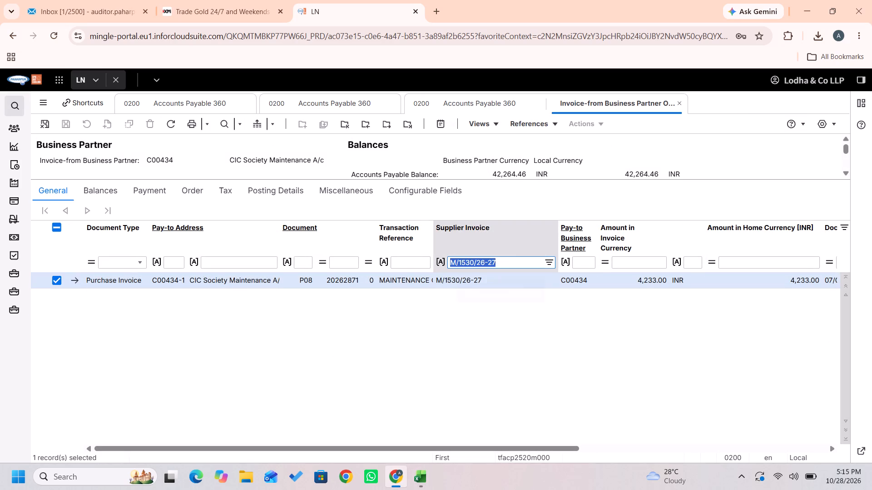
pyautogui.hotkey('ctrl', 'v')
pyautogui.press('Return')
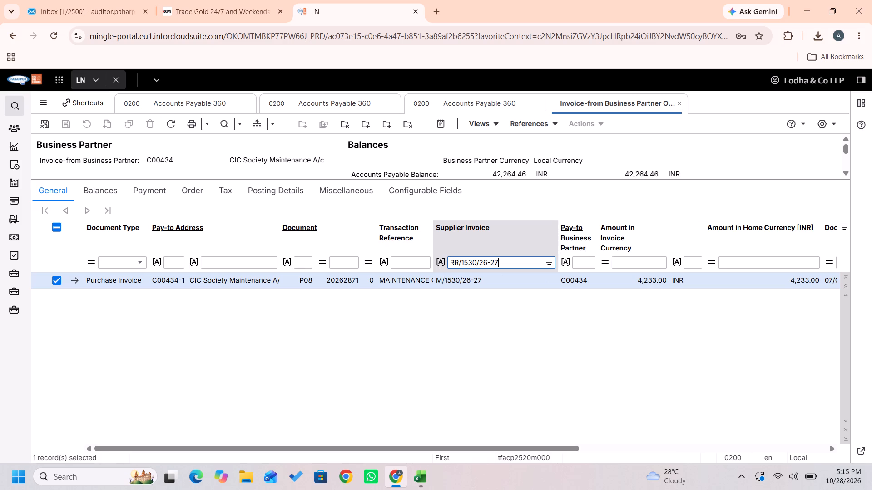
# Select the purchase invoice RR/1530/26-27 and open its payment-related documents.
pyautogui.click(61, 282)
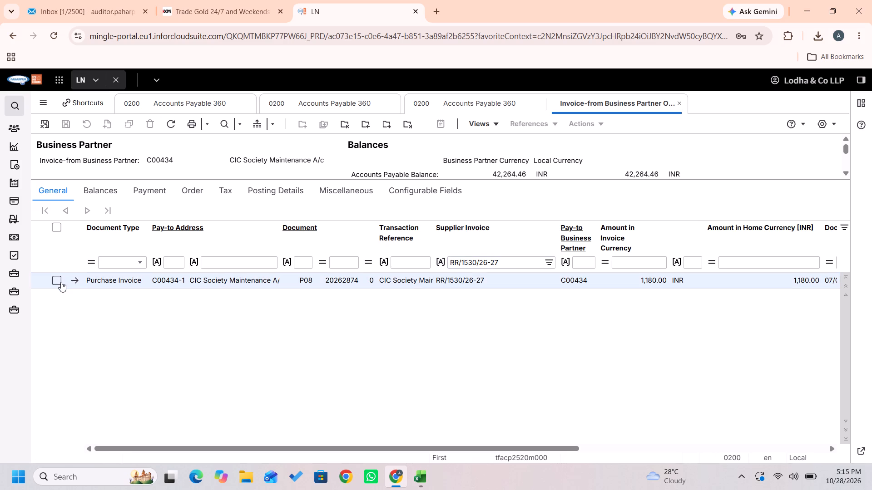
pyautogui.hotkey('shift', 'r')
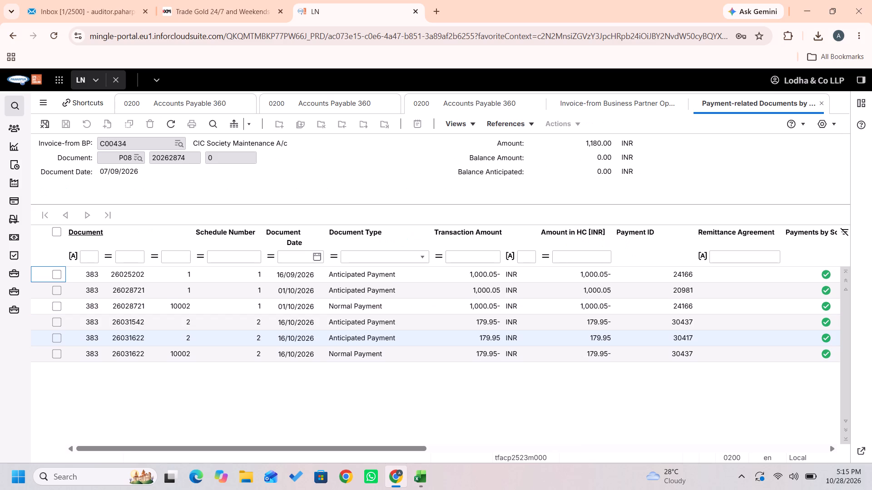
# Switch to the Excel allocation sheet and fill "Normal payment" down into the Payment done cell of row 18.
pyautogui.hotkey('alt', 'Tab')
pyautogui.press('Right')
pyautogui.press('Right')
pyautogui.press('Right')
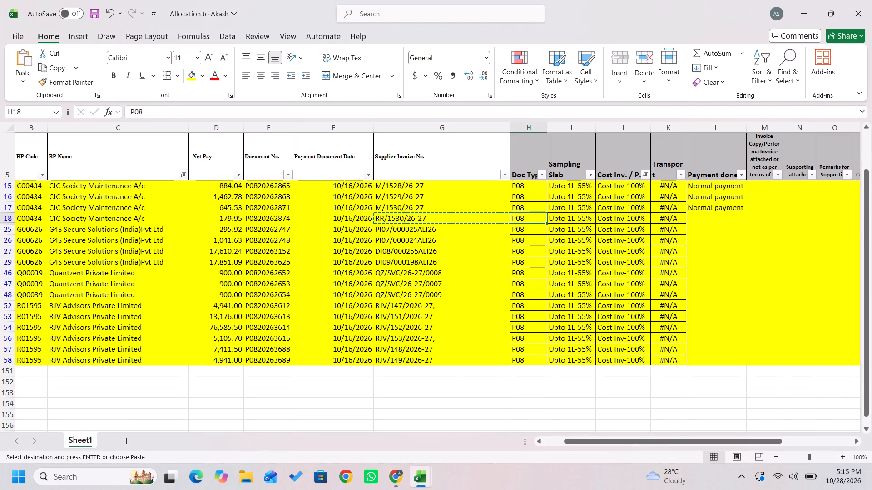
pyautogui.press('Right')
pyautogui.press('Right')
pyautogui.press('Escape')
pyautogui.press('Up')
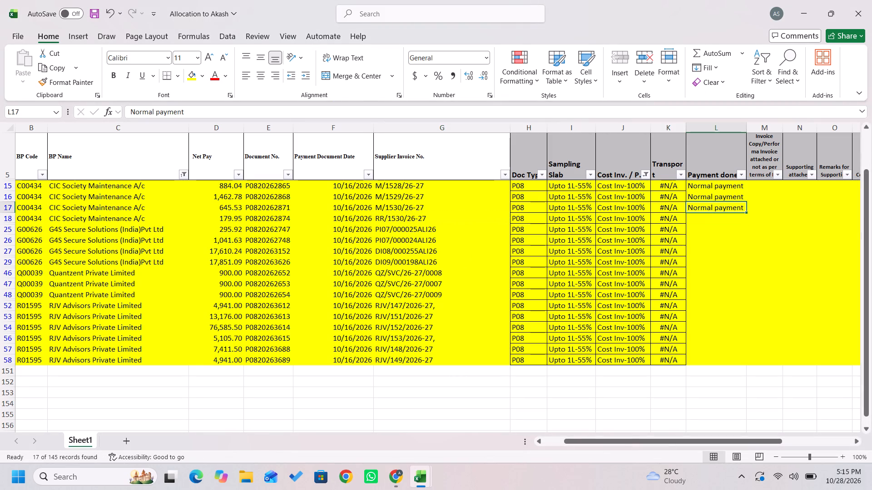
pyautogui.hotkey('shift', 'Down')
pyautogui.hotkey('ctrl', 'd')
# Copy the BP code G00626 of G4S Secure Solutions from row 25.
pyautogui.press('Down')
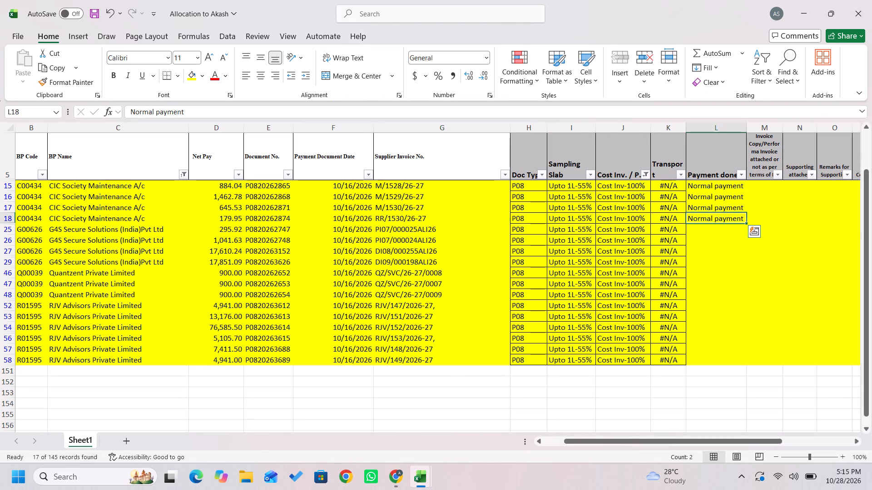
pyautogui.press('Down')
pyautogui.press('Left')
pyautogui.press('Left')
pyautogui.press('Left')
pyautogui.press('Left')
pyautogui.press('Left')
pyautogui.press('Left')
pyautogui.press('Left')
pyautogui.press('Left')
pyautogui.press('Left')
pyautogui.press('Left')
pyautogui.press('Left')
pyautogui.press('Left')
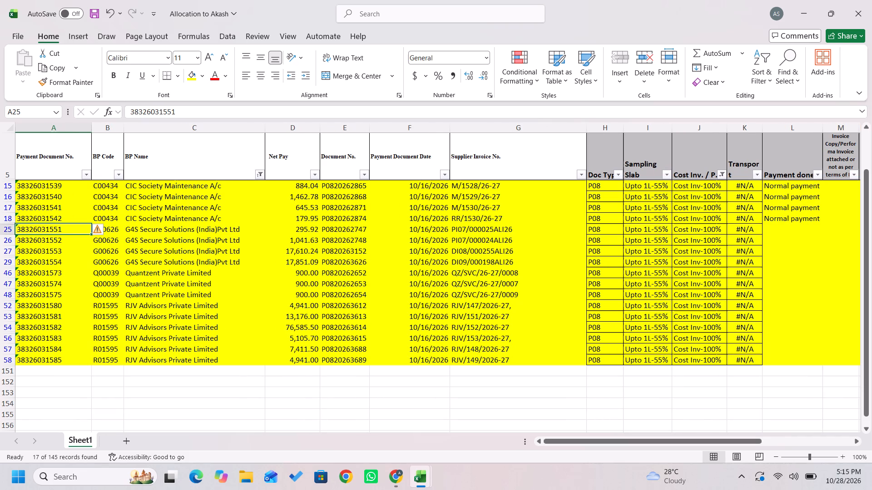
pyautogui.press('Right')
pyautogui.press('Right')
pyautogui.press('Left')
pyautogui.hotkey('ctrl', 'c')
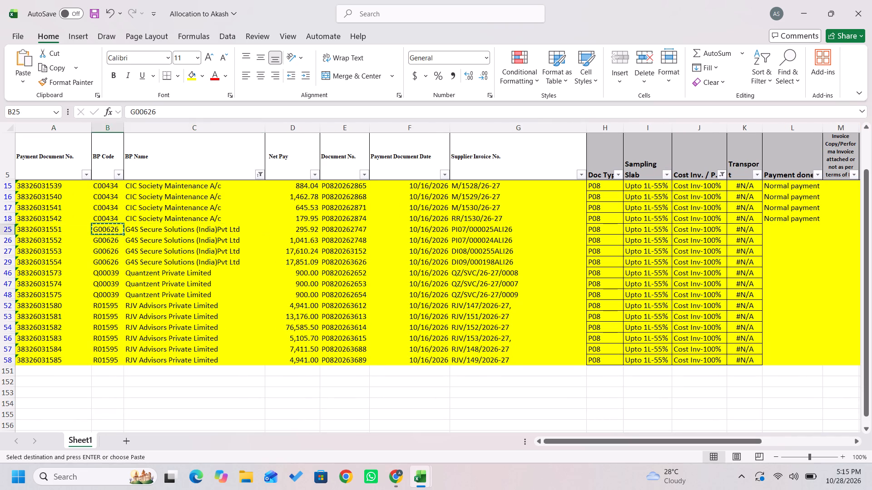
# Switch to LN in the browser and close the two surplus Accounts Payable 360 views.
pyautogui.hotkey('alt', 'Tab')
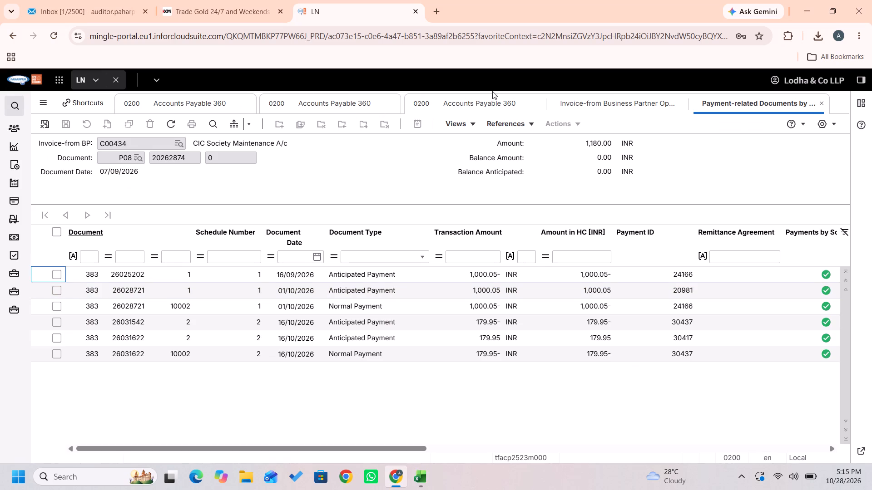
pyautogui.click(247, 105)
pyautogui.click(247, 105)
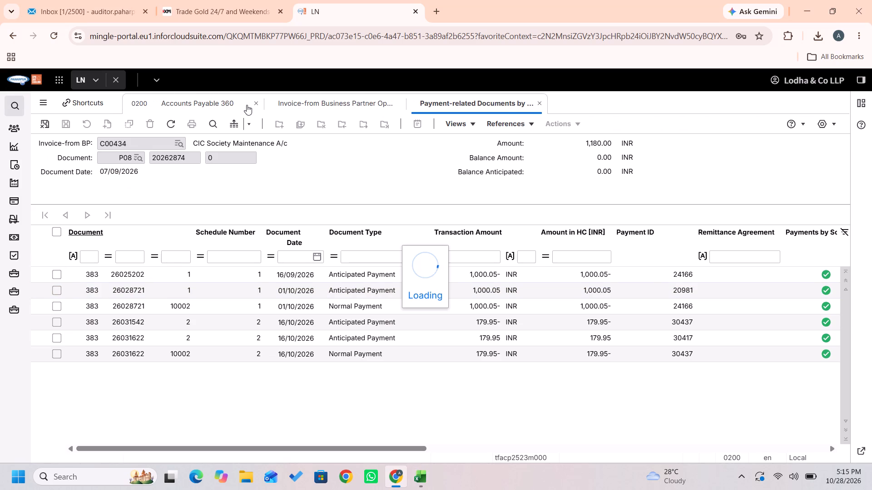
pyautogui.click(247, 105)
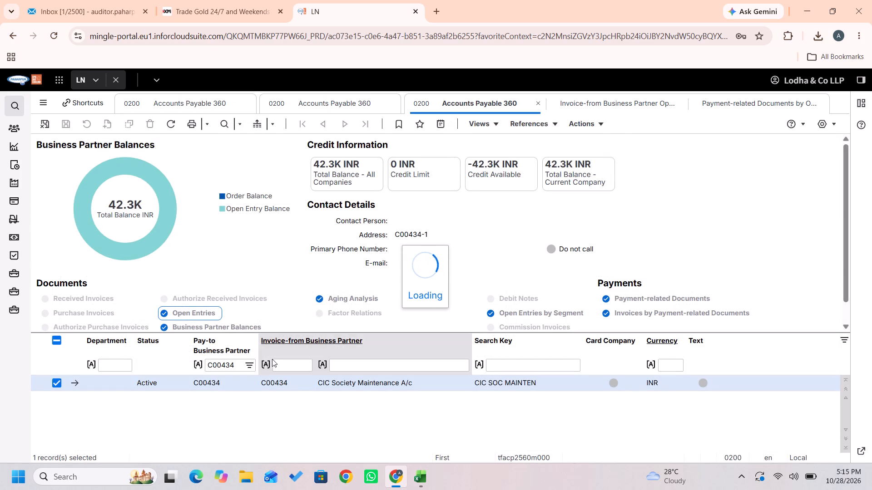
# Filter Accounts Payable 360 by pay-to business partner G00626 and display the open entries of the G4S Secure Solutions record.
pyautogui.click(244, 367)
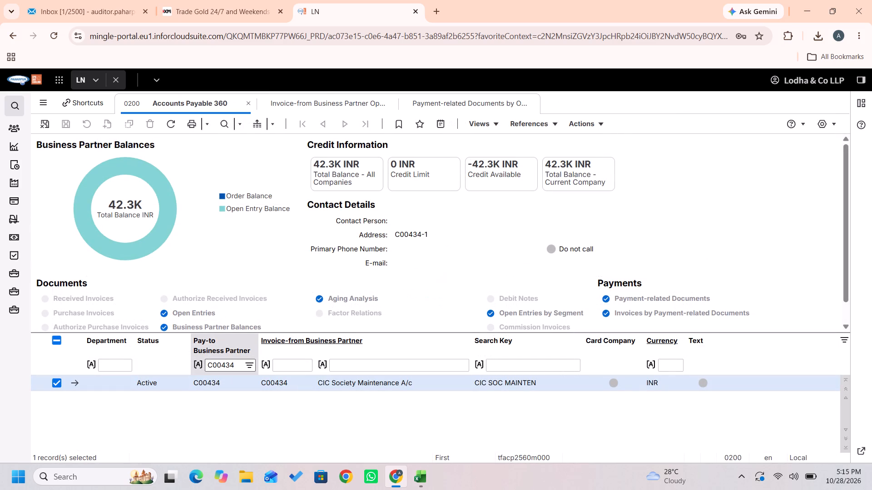
pyautogui.click(227, 366)
pyautogui.click(227, 366)
pyautogui.click(227, 366)
pyautogui.hotkey('ctrl', 'a')
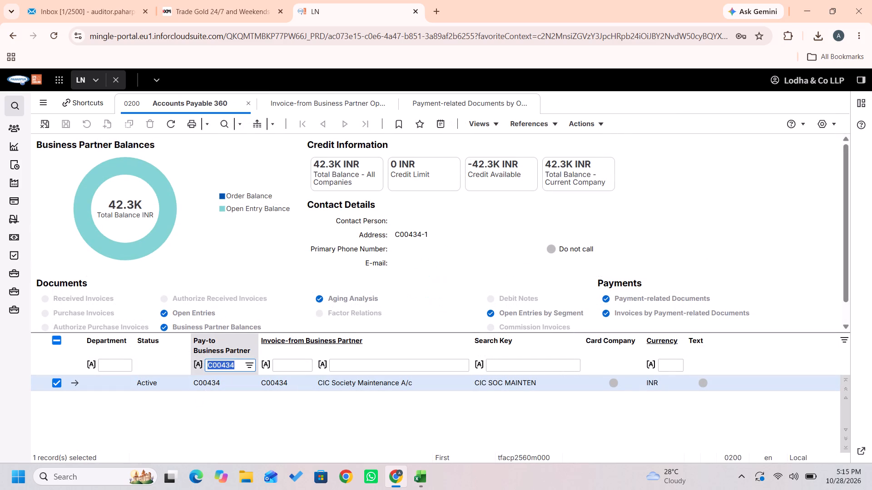
pyautogui.hotkey('ctrl', 'v')
pyautogui.press('Return')
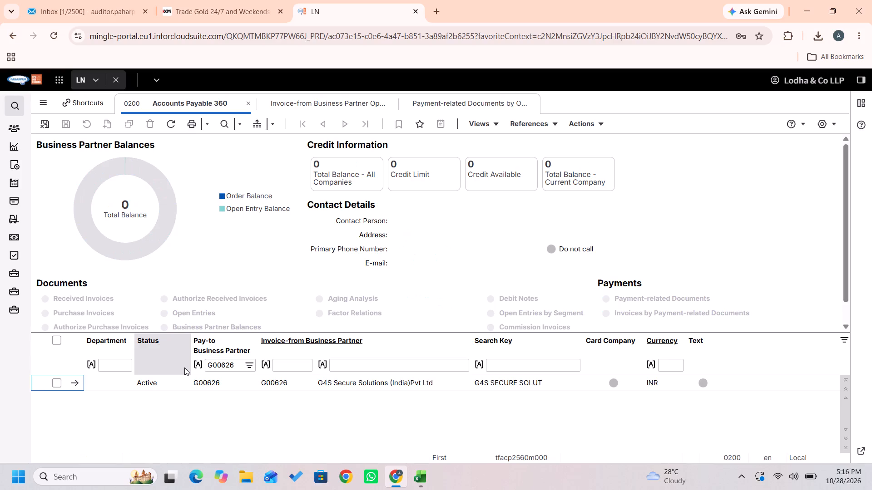
pyautogui.click(54, 384)
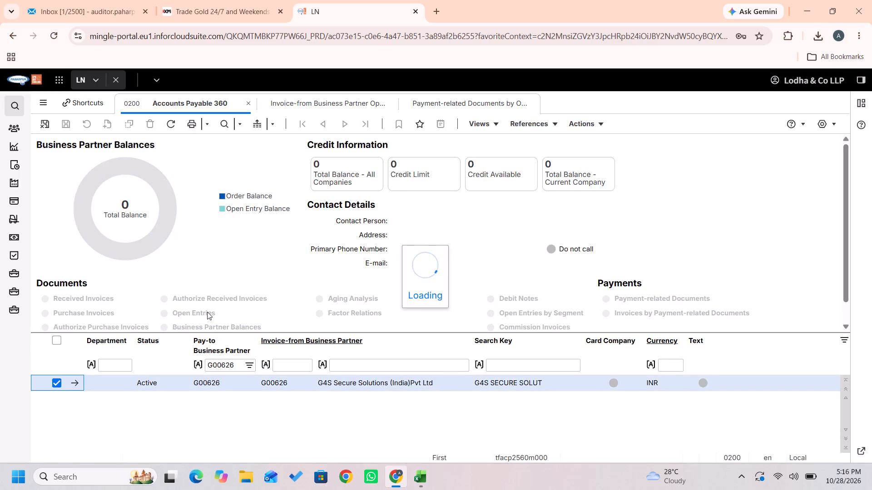
pyautogui.click(207, 312)
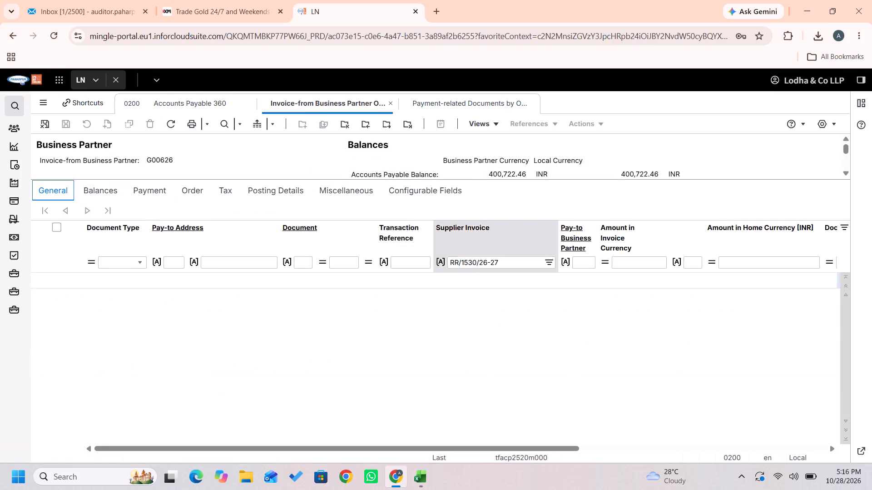
# Copy supplier invoice number PI07/000025ALI26 from row 25 of the Excel sheet and filter LN's open entries by it.
pyautogui.click(467, 260)
pyautogui.hotkey('alt', 'Tab')
pyautogui.press('Right')
pyautogui.press('Right')
pyautogui.press('Right')
pyautogui.press('Right')
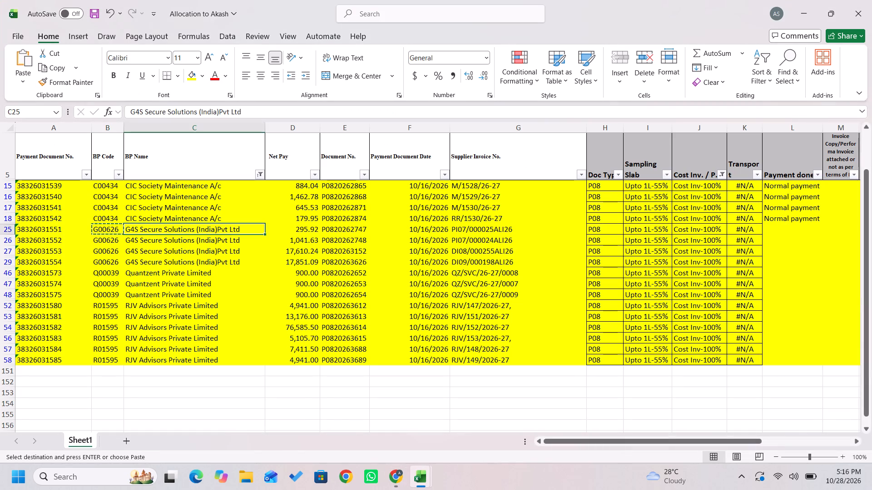
pyautogui.press('Right')
pyautogui.hotkey('ctrl', 'c')
pyautogui.hotkey('alt', 'Tab')
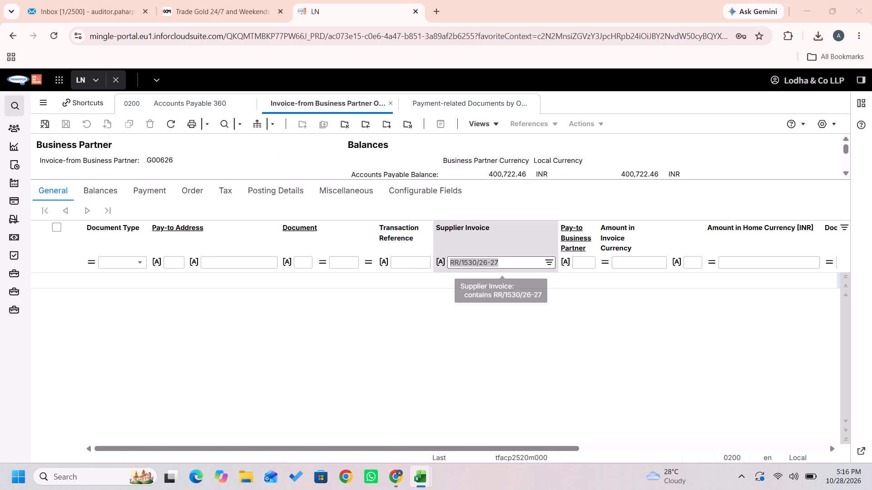
pyautogui.hotkey('ctrl', 'v')
pyautogui.press('Return')
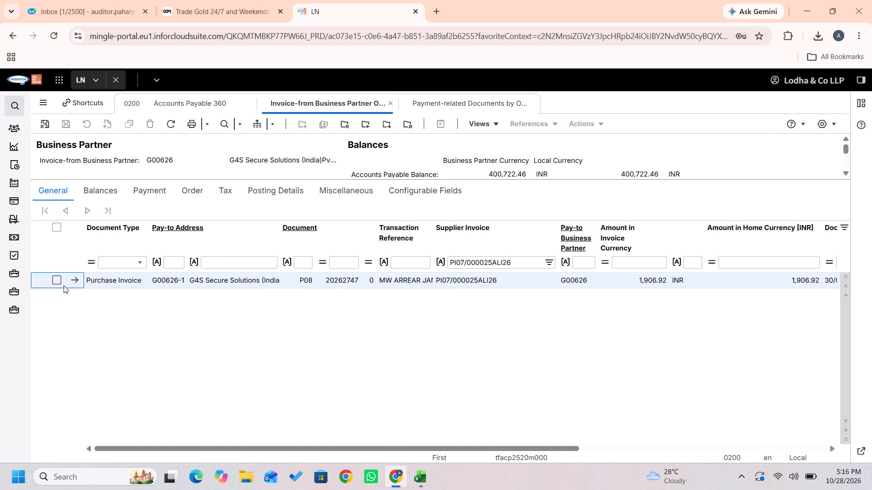
# Select the purchase invoice PI07/000025ALI26 and open its payment-related documents.
pyautogui.click(56, 284)
pyautogui.hotkey('shift', 'r')
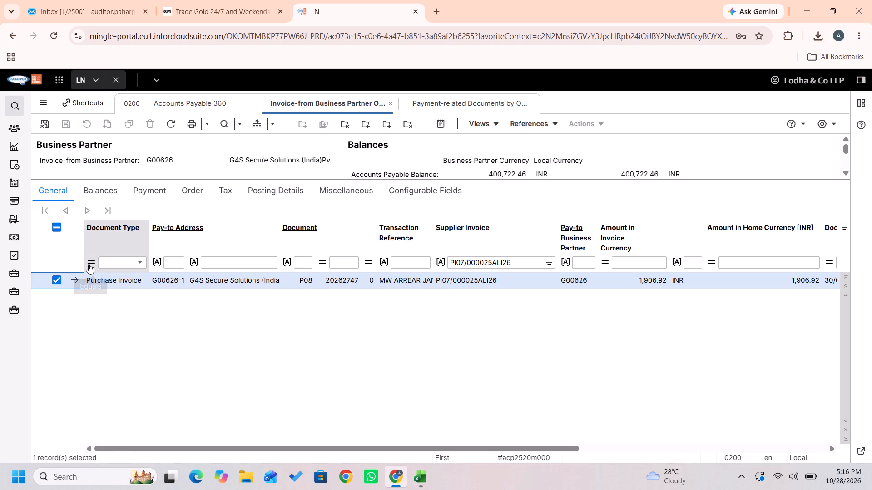
pyautogui.hotkey('shift', 'r')
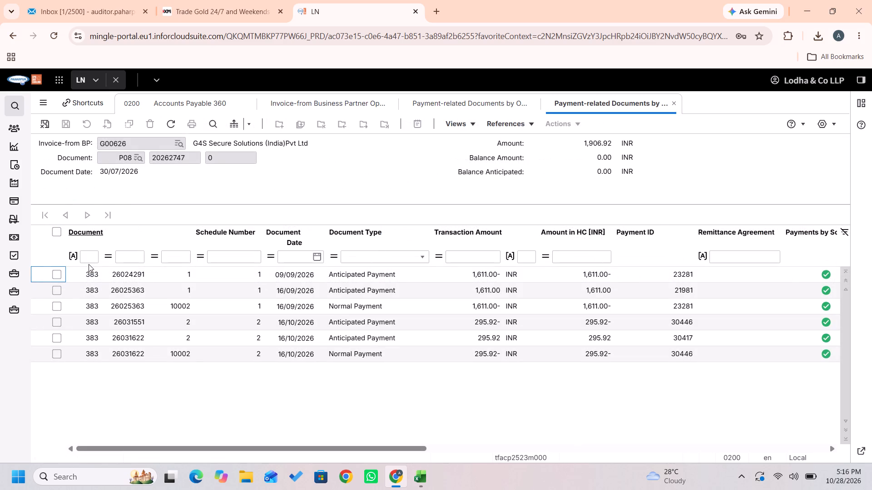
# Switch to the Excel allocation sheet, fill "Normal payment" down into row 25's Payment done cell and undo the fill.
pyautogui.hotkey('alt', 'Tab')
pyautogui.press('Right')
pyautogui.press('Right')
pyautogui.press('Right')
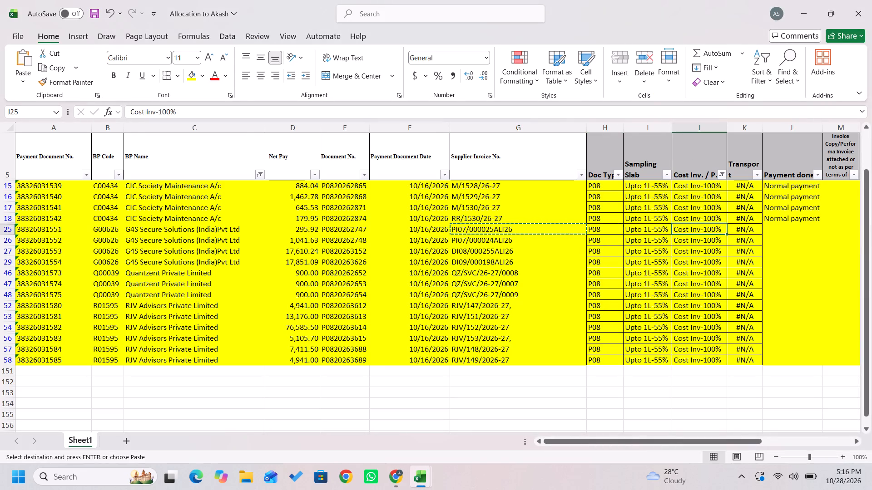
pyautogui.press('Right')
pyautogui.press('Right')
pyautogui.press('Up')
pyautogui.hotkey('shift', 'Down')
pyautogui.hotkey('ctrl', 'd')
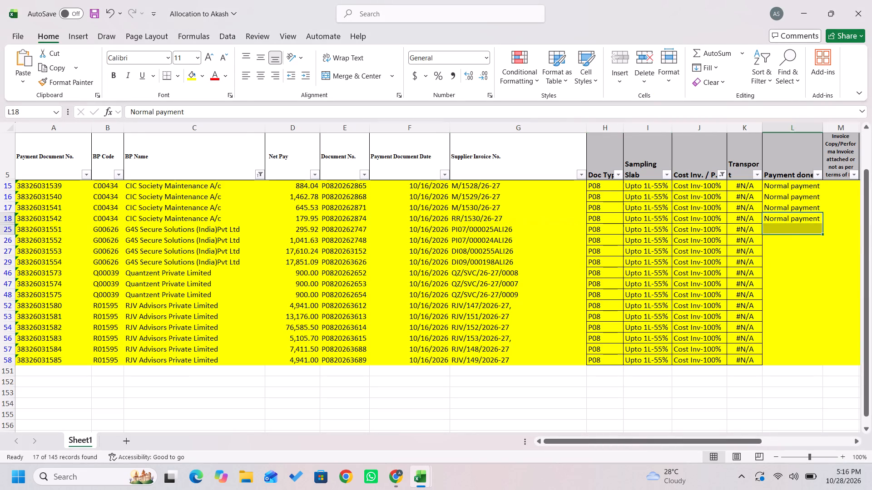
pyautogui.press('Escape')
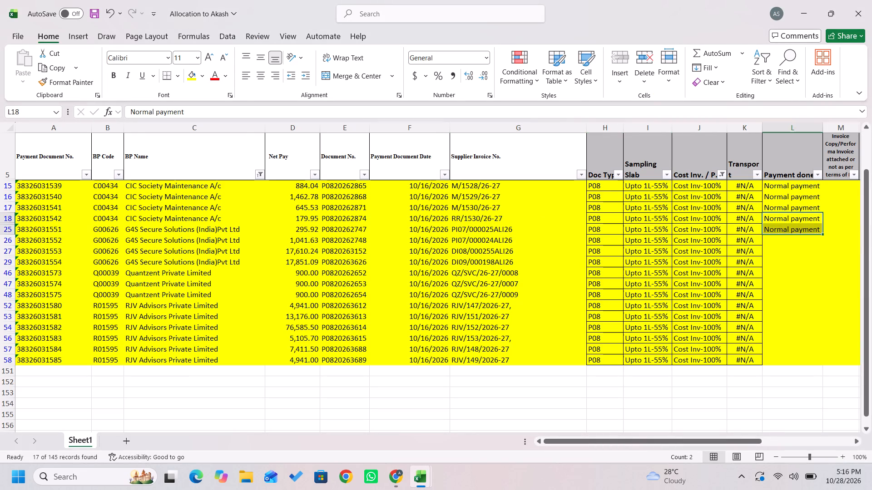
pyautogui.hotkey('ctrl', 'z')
# Copy "Normal payment" from row 18 into the Payment done cell of row 25.
pyautogui.press('Left')
pyautogui.press('Up')
pyautogui.press('Right')
pyautogui.press('Up')
pyautogui.press('Down')
pyautogui.press('Down')
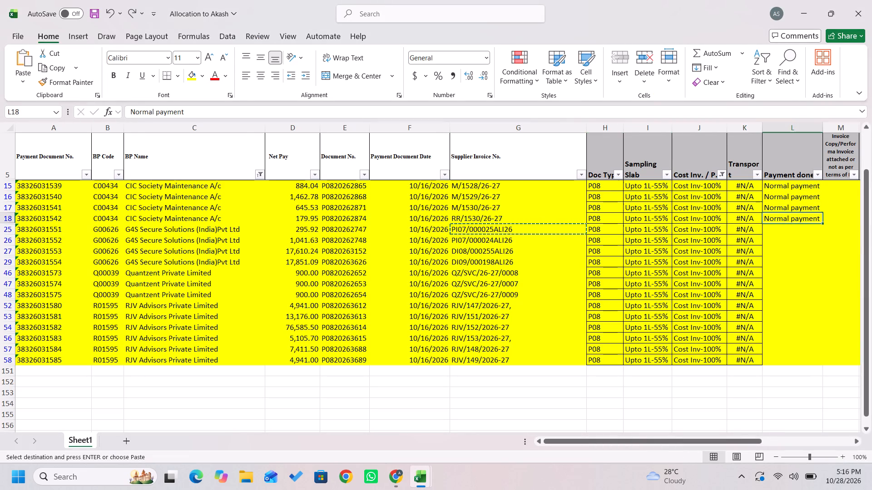
pyautogui.hotkey('ctrl', 'c')
pyautogui.press('Down')
pyautogui.press('Return')
pyautogui.press('Down')
pyautogui.press('Up')
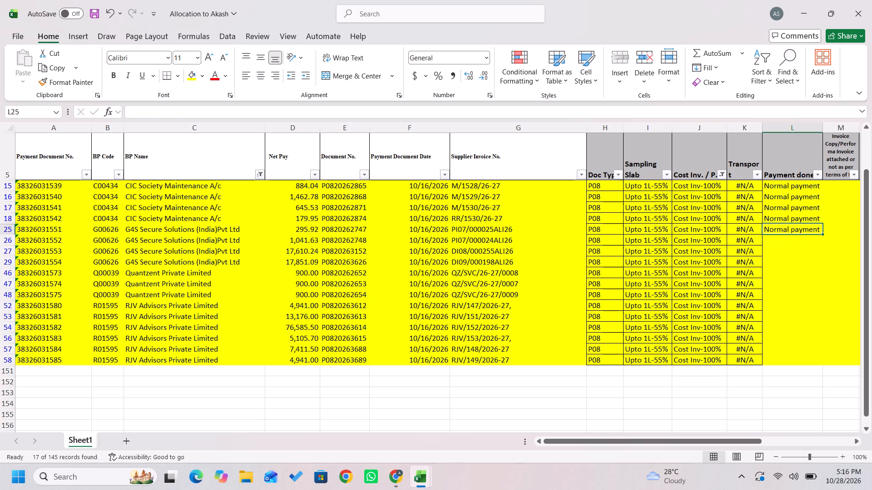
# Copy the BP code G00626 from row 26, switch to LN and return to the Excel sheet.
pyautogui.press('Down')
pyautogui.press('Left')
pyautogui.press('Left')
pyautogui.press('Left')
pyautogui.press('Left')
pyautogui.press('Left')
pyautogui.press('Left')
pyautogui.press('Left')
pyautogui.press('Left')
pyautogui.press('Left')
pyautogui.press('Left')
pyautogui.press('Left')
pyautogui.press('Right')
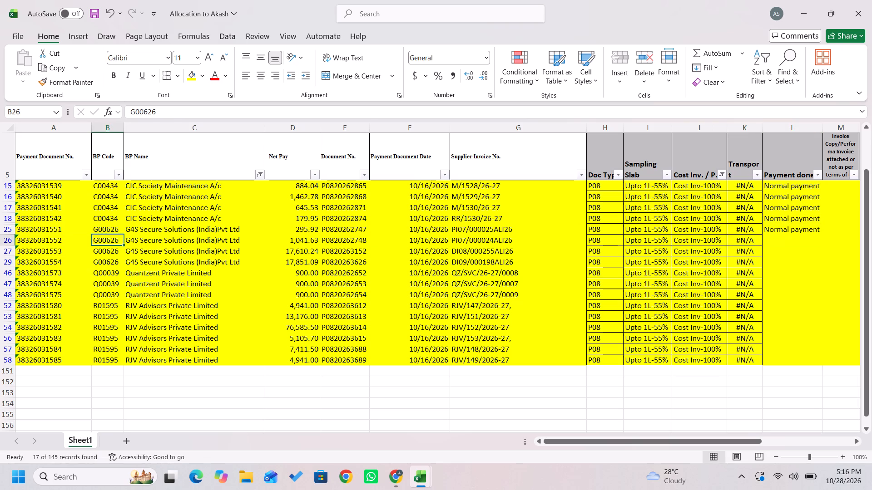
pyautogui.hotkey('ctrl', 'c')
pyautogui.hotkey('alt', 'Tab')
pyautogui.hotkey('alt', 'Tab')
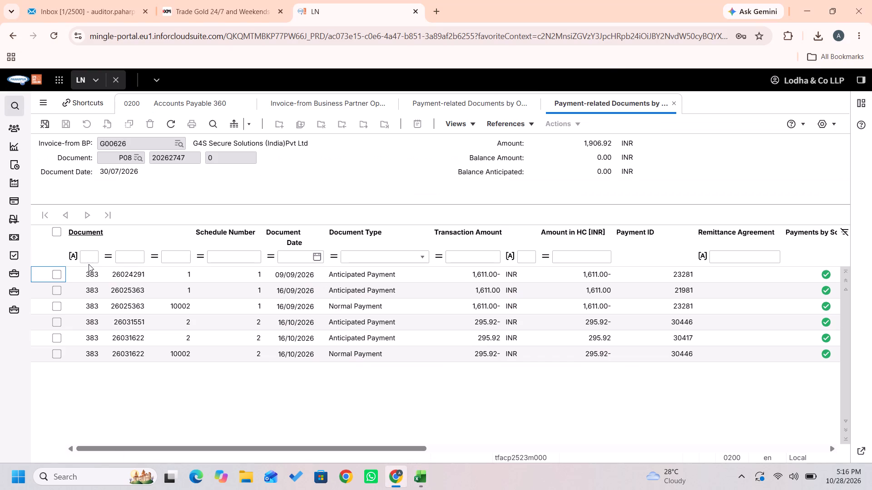
# Copy supplier invoice number PI07/000024ALI26 from row 26 and replace the Supplier Invoice filter of LN's open entries with it.
pyautogui.press('Right')
pyautogui.press('Right')
pyautogui.press('Right')
pyautogui.press('Right')
pyautogui.press('Right')
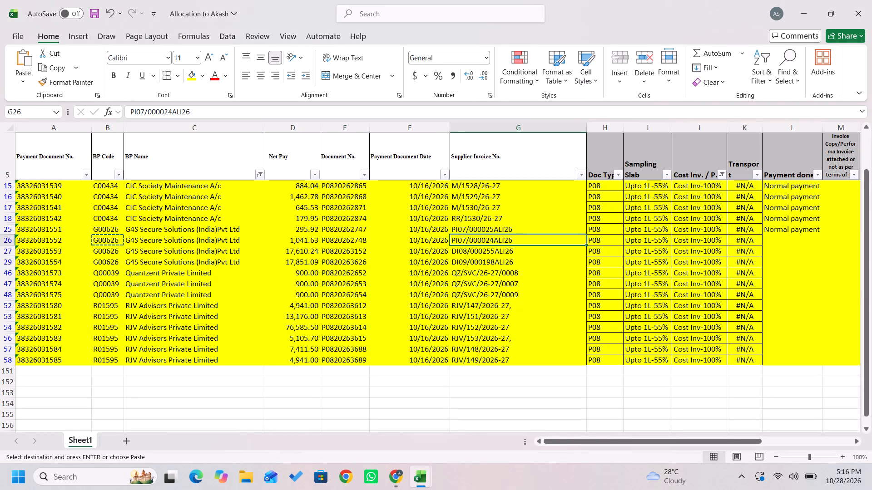
pyautogui.hotkey('ctrl', 'c')
pyautogui.hotkey('alt', 'Tab')
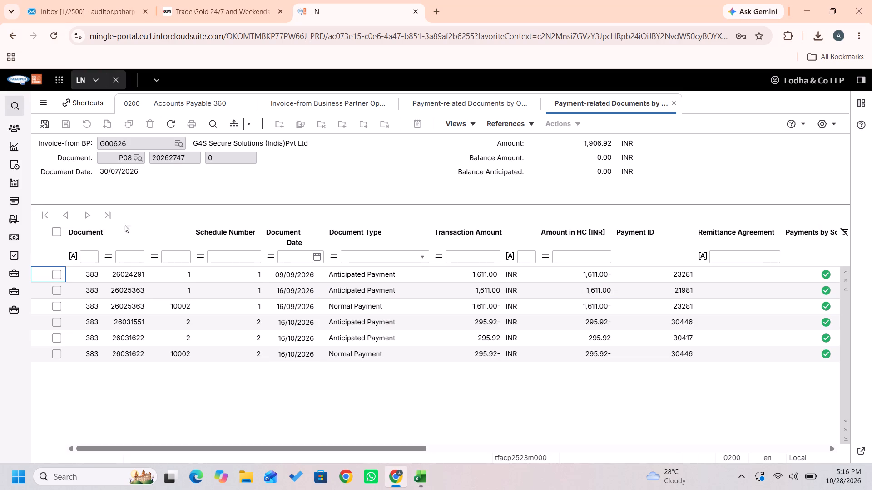
pyautogui.click(338, 106)
pyautogui.click(465, 260)
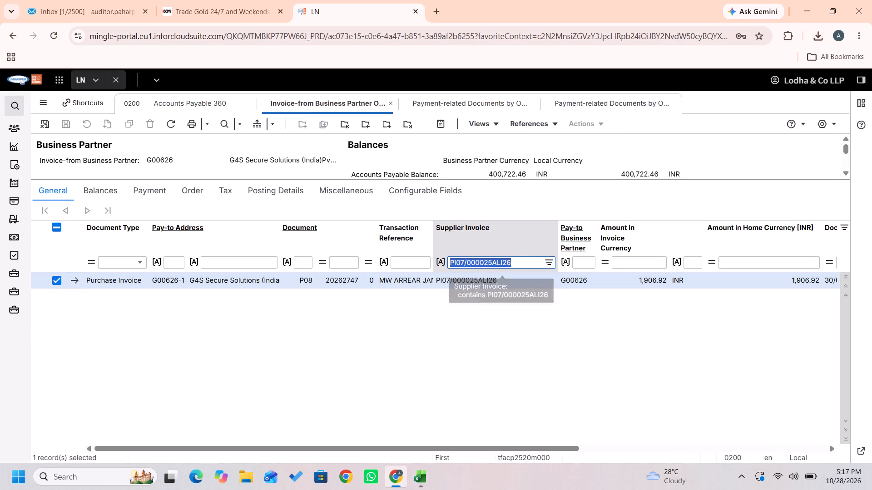
pyautogui.hotkey('ctrl', 'v')
pyautogui.press('Return')
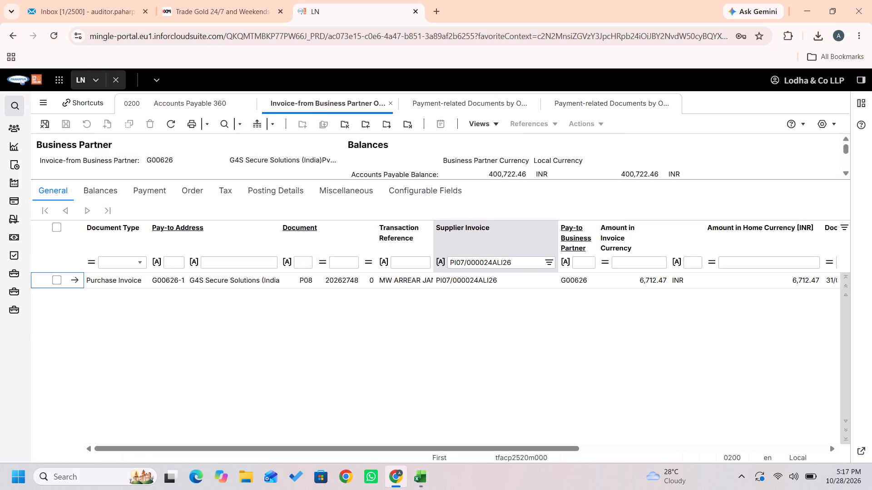
# Select purchase invoice PI07/000024ALI26, close the two old payment-related documents views and open this invoice's payment-related documents.
pyautogui.click(58, 279)
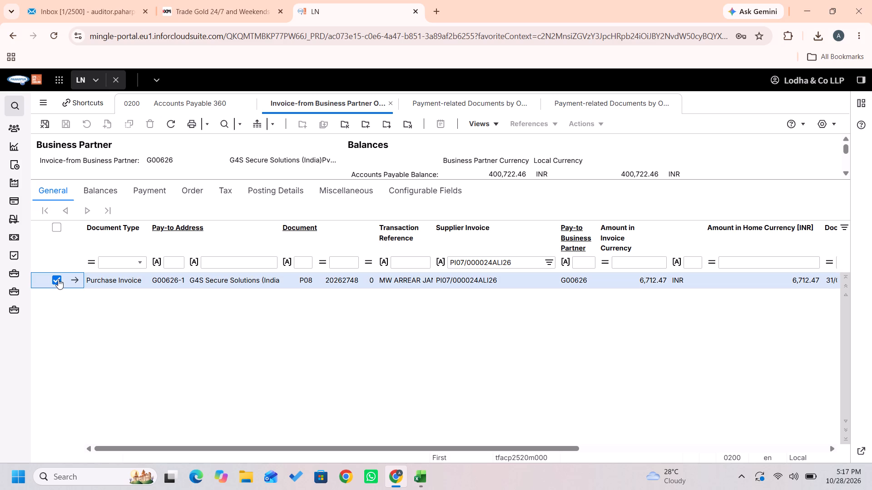
pyautogui.click(534, 104)
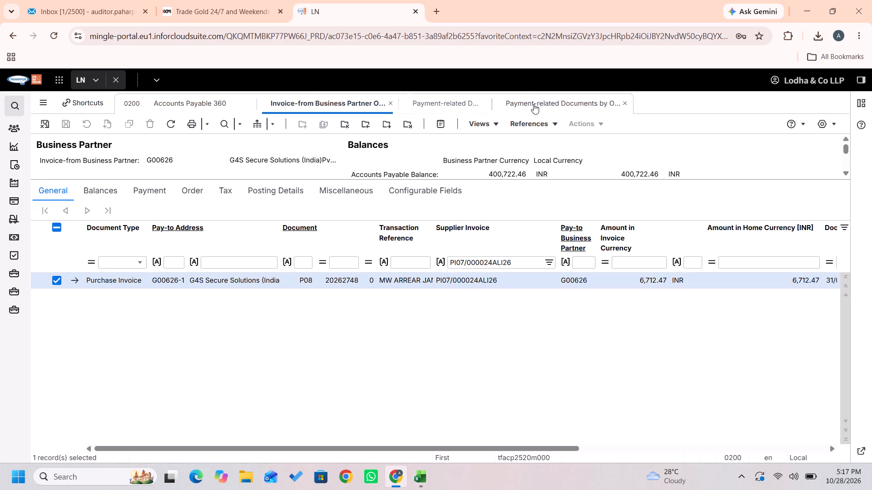
pyautogui.click(534, 104)
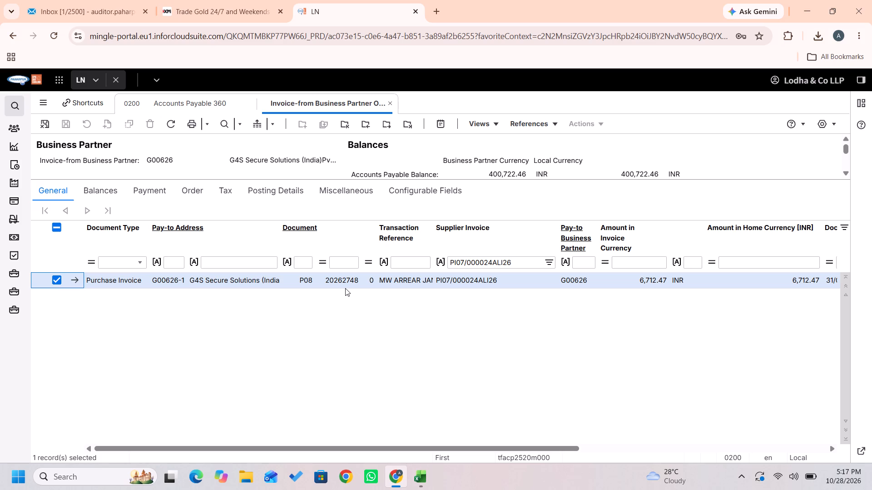
pyautogui.hotkey('shift', 'r')
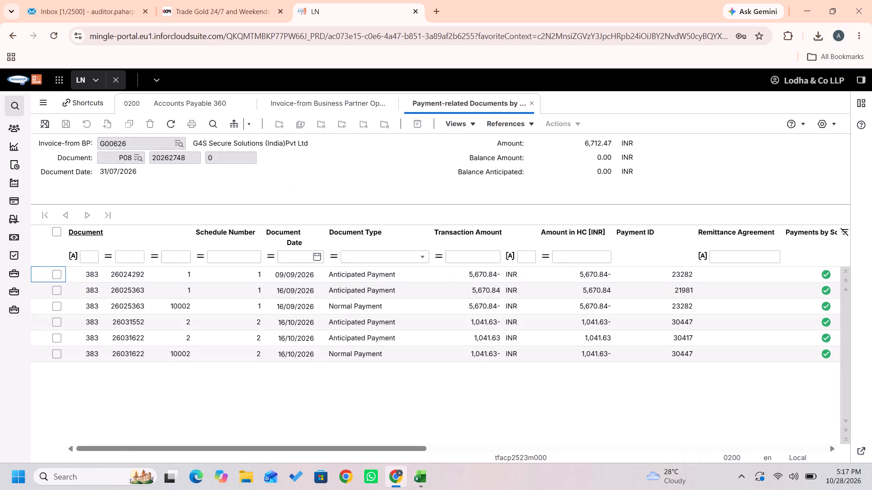
# Switch to the Excel allocation sheet and fill "Normal payment" down from row 25 into the Payment done cell of row 26.
pyautogui.hotkey('alt', 'Tab')
pyautogui.press('Escape')
pyautogui.press('Right')
pyautogui.press('Right')
pyautogui.press('Right')
pyautogui.press('Right')
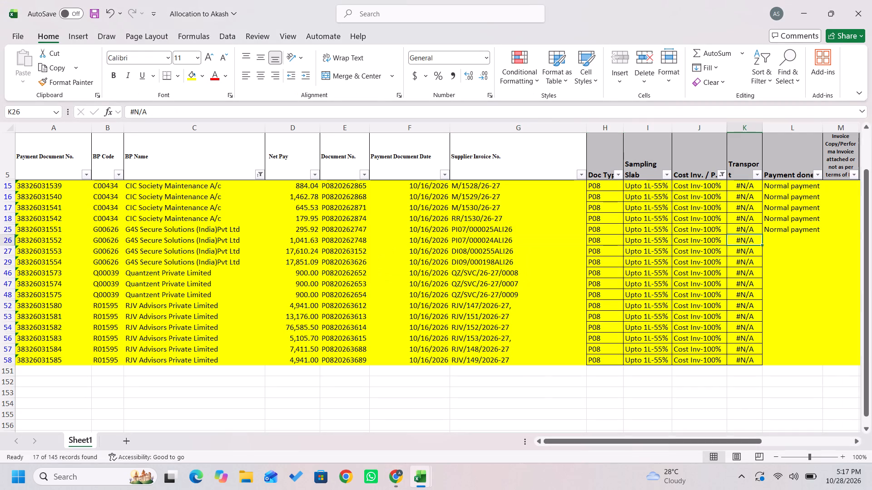
pyautogui.press('Up')
pyautogui.press('Right')
pyautogui.hotkey('shift', 'Down')
pyautogui.hotkey('shift', 'Down')
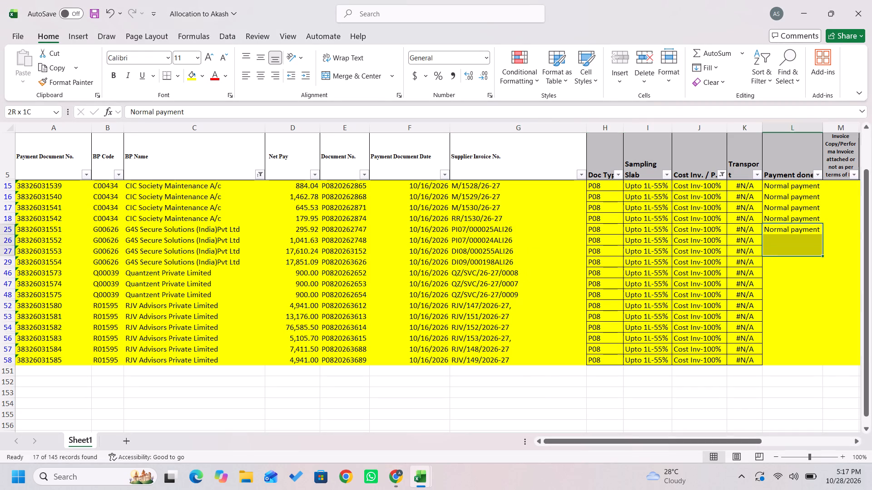
pyautogui.hotkey('shift', 'Up')
pyautogui.hotkey('ctrl', 'd')
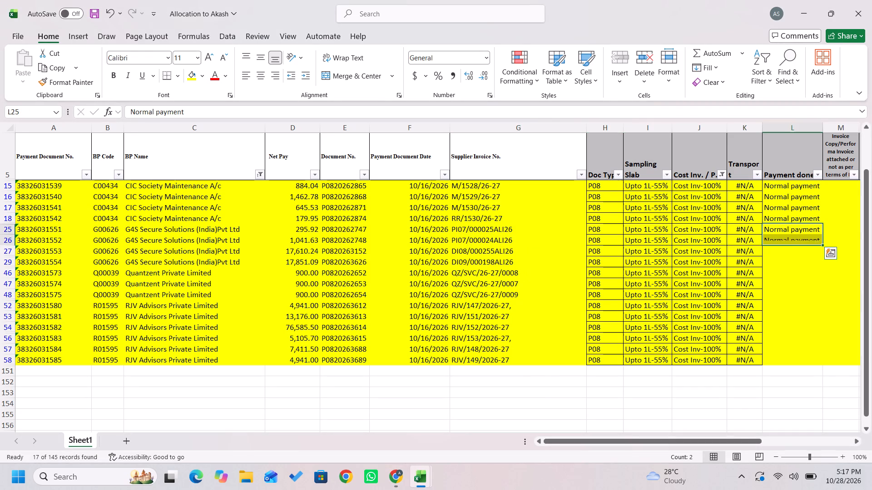
pyautogui.hotkey('shift', 'Down')
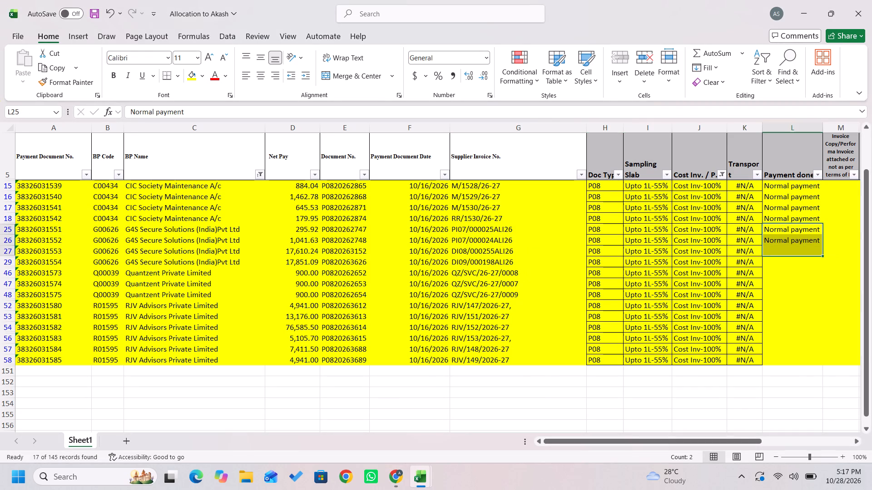
pyautogui.press('Down')
pyautogui.press('Escape')
pyautogui.press('Down')
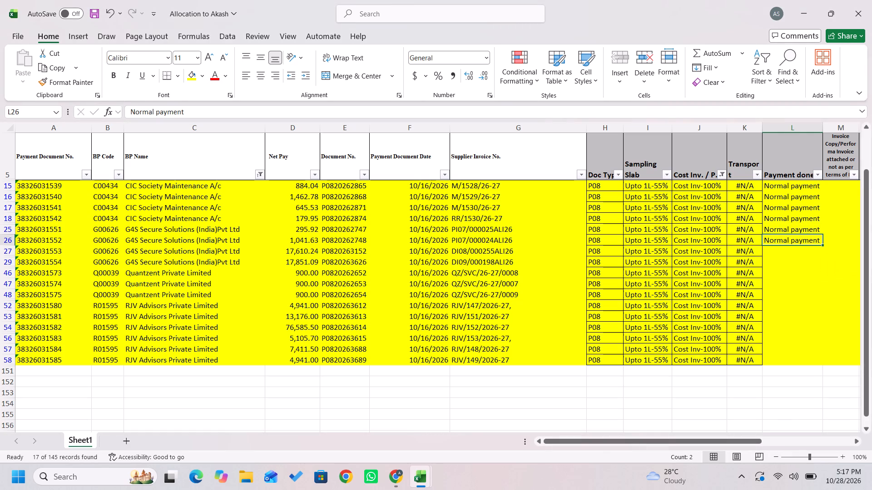
pyautogui.hotkey('alt', 'Tab')
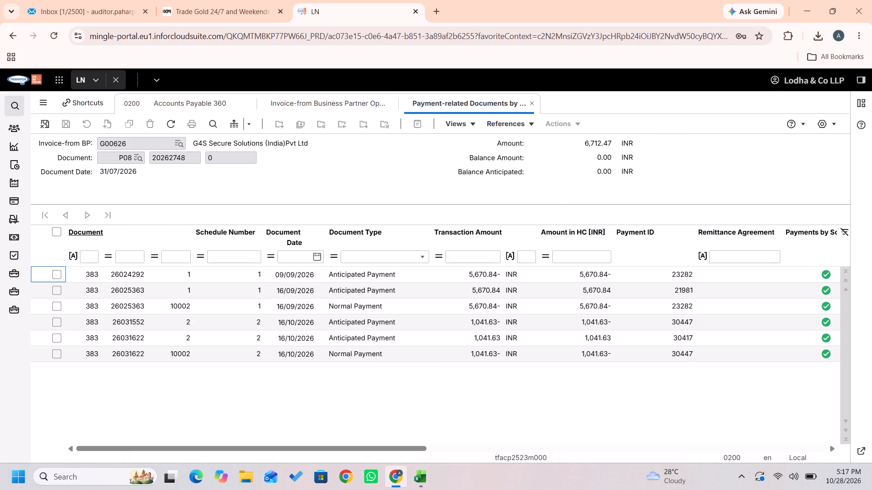
pyautogui.hotkey('alt', 'Tab')
pyautogui.press('Left')
pyautogui.press('Left')
pyautogui.press('Left')
pyautogui.press('Left')
pyautogui.press('Left')
pyautogui.press('Left')
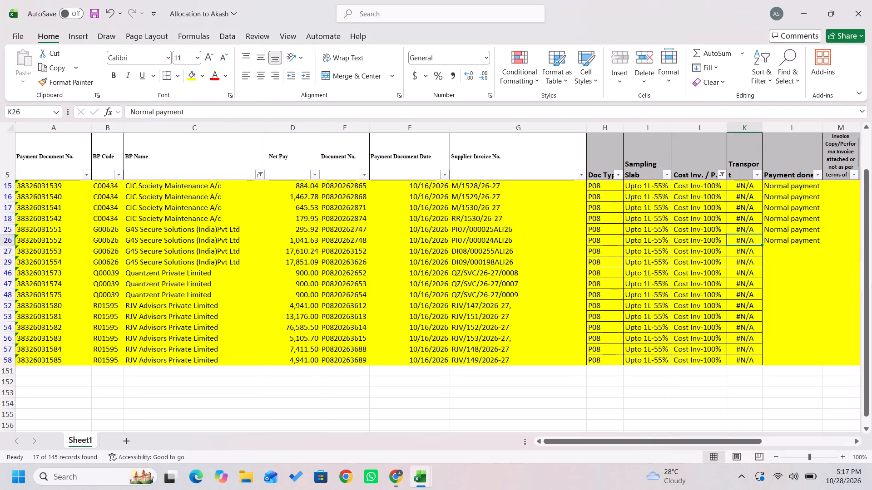
pyautogui.press('Left')
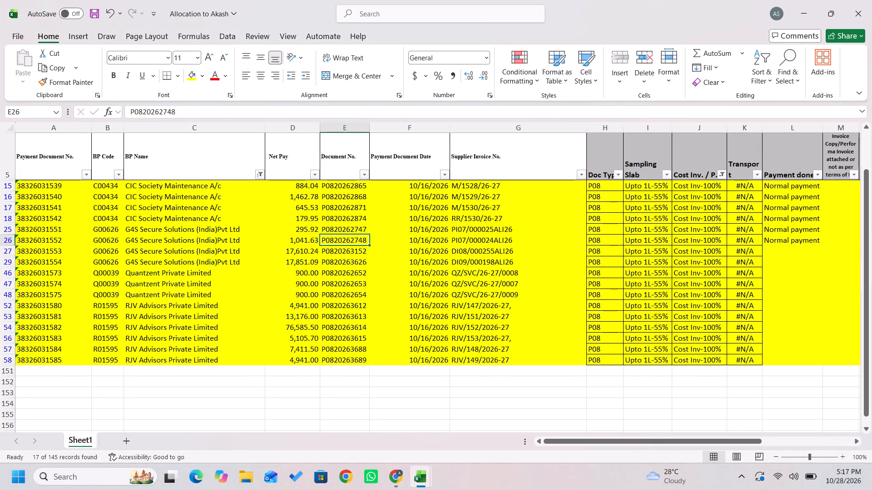
pyautogui.hotkey('alt', 'Tab')
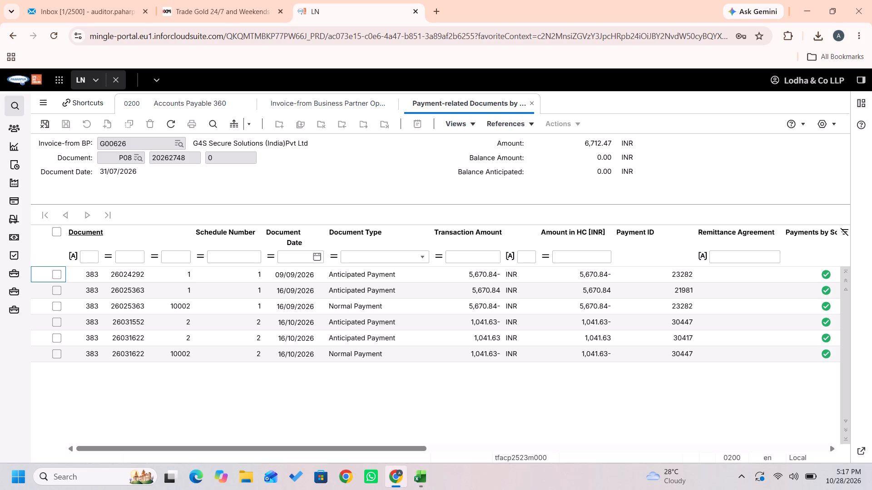
pyautogui.hotkey('alt', 'Tab')
pyautogui.hotkey('alt', 'Tab')
pyautogui.hotkey('alt', 'Tab')
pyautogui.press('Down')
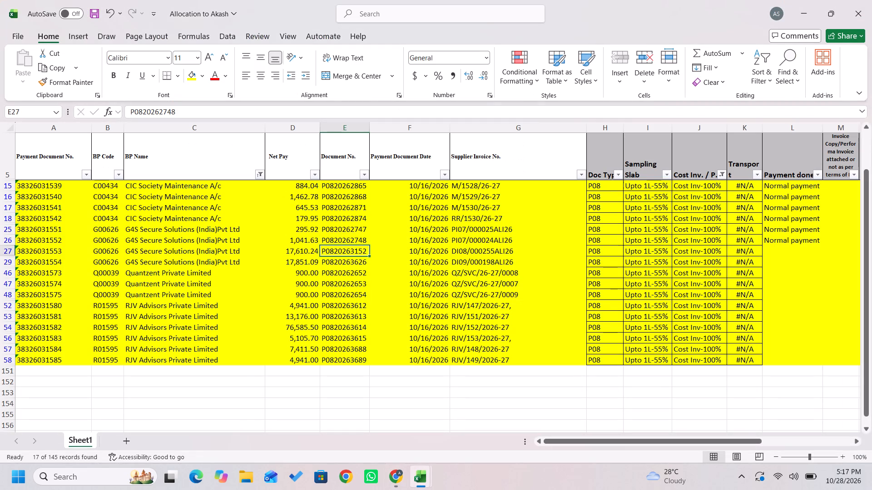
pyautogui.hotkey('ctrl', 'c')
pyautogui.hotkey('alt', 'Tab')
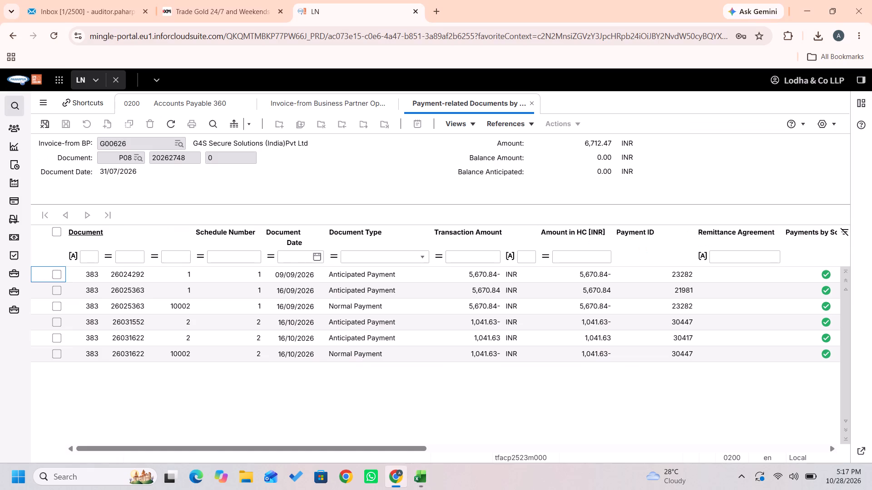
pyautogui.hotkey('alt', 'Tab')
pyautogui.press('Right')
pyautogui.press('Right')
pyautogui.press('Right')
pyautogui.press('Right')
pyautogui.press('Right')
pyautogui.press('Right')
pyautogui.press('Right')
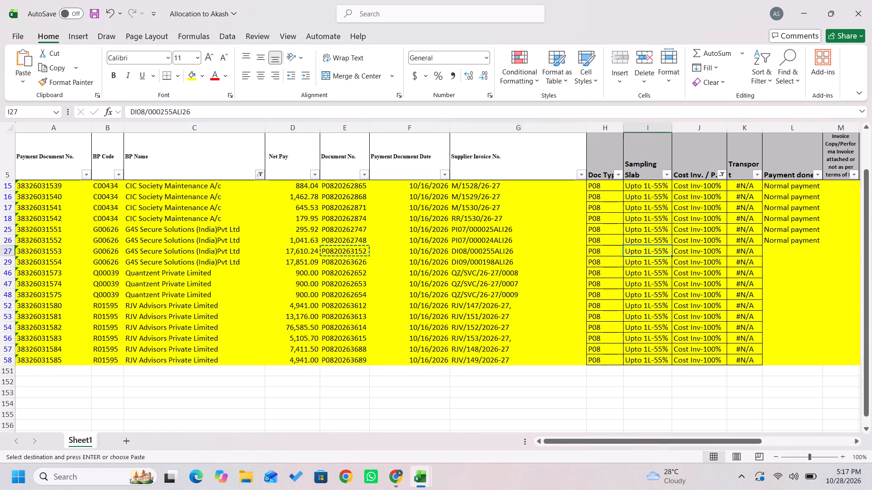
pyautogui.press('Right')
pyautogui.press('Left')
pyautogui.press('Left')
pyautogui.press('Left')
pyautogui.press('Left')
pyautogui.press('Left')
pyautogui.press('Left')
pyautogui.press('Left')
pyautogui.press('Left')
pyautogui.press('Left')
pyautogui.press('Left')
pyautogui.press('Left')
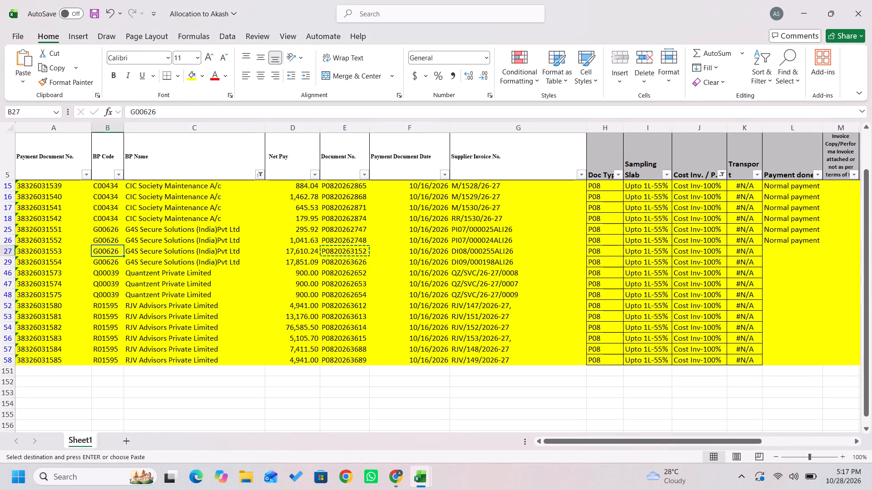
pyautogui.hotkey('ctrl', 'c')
# Copy supplier invoice number DI08/000255ALI26 from row 27 and replace the Supplier Invoice filter of LN's open entries with it.
pyautogui.hotkey('alt', 'Tab')
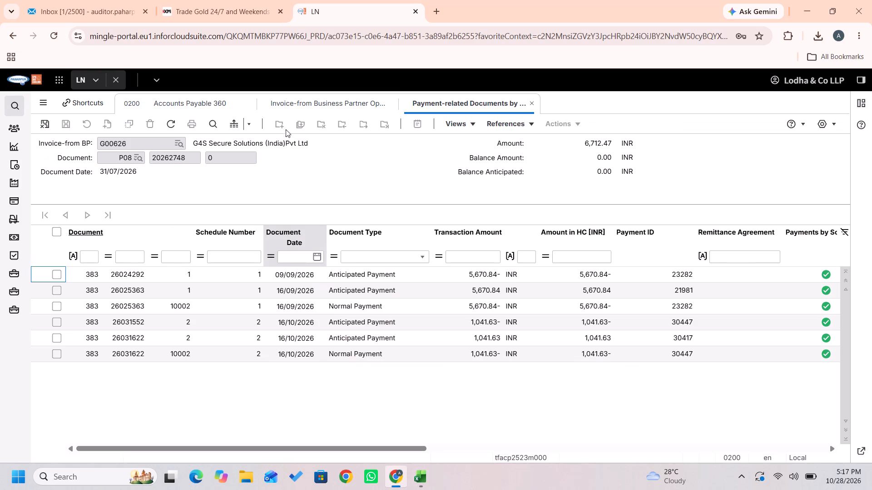
pyautogui.click(317, 100)
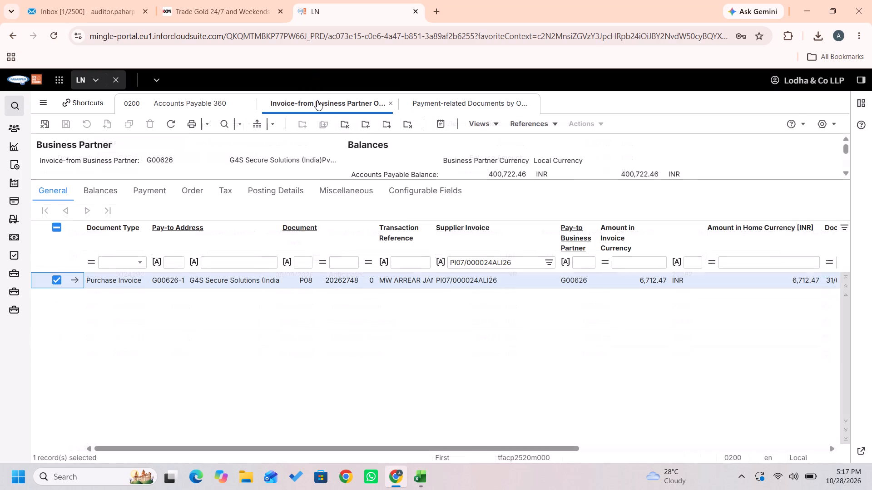
pyautogui.click(488, 269)
pyautogui.click(503, 259)
pyautogui.hotkey('alt', 'Tab')
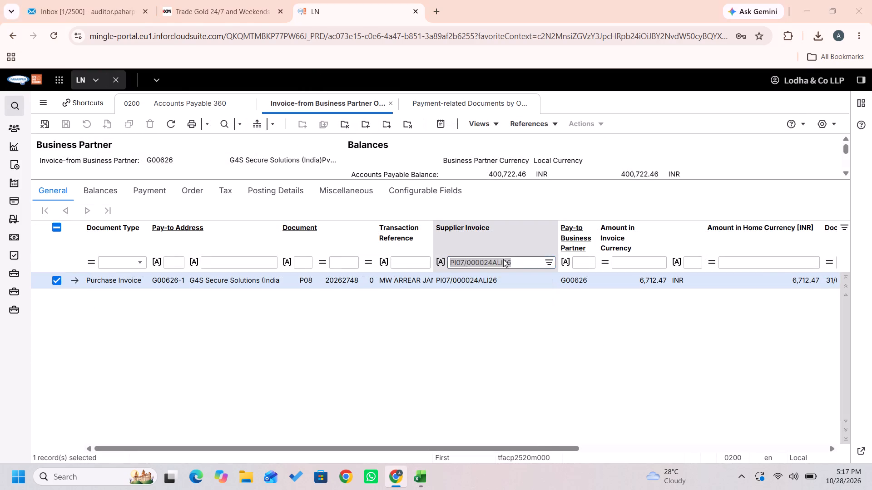
pyautogui.press('Right')
pyautogui.press('Right')
pyautogui.press('Right')
pyautogui.press('Right')
pyautogui.press('Right')
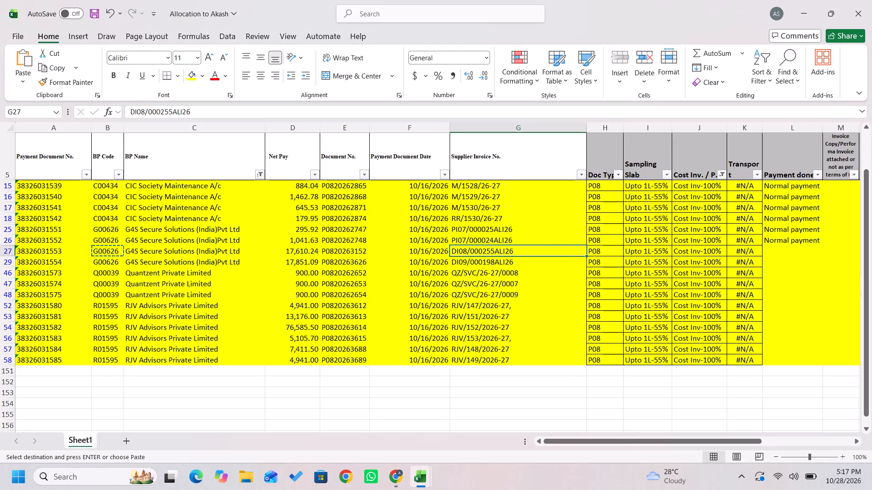
pyautogui.hotkey('ctrl', 'c')
pyautogui.hotkey('alt', 'Tab')
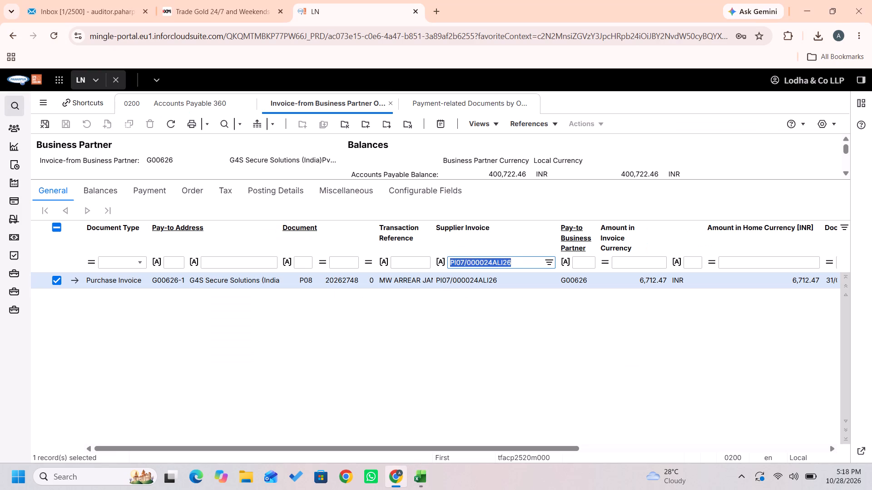
pyautogui.hotkey('ctrl', 'v')
pyautogui.press('Return')
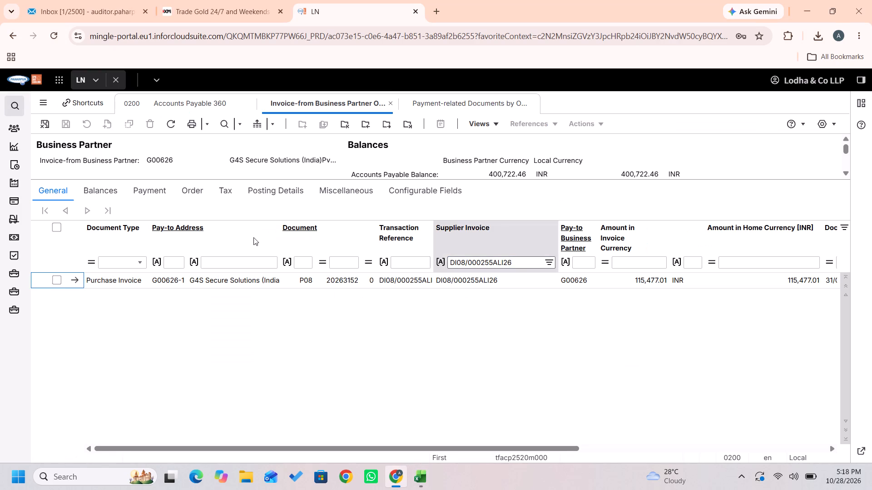
# Select purchase invoice DI08/000255ALI26 and open its payment-related documents.
pyautogui.click(53, 279)
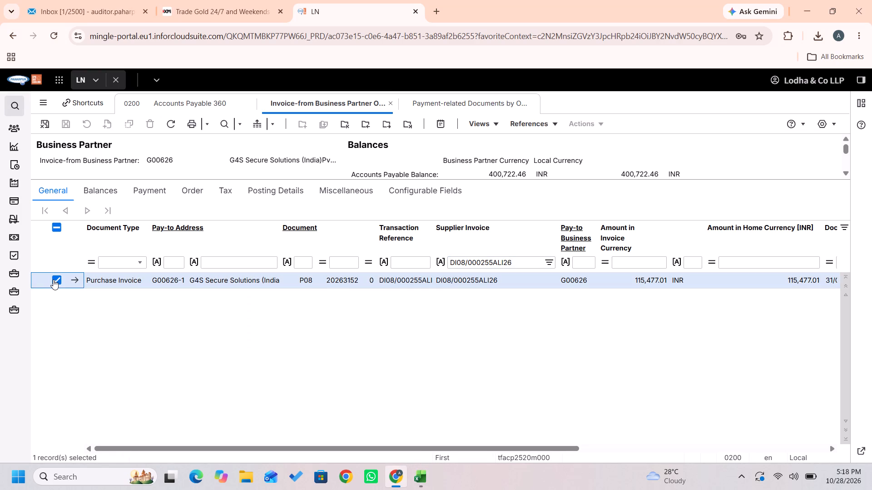
pyautogui.hotkey('shift', 'r')
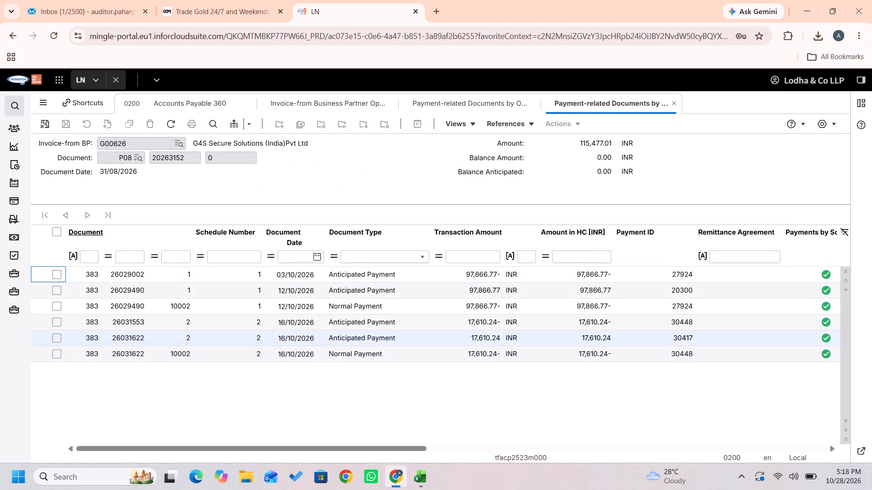
# Switch to the Excel allocation sheet and fill "Normal payment" down from row 26 into the Payment done cell of row 27.
pyautogui.hotkey('alt', 'Tab')
pyautogui.press('Right')
pyautogui.press('Right')
pyautogui.press('Right')
pyautogui.press('Right')
pyautogui.press('Right')
pyautogui.press('Right')
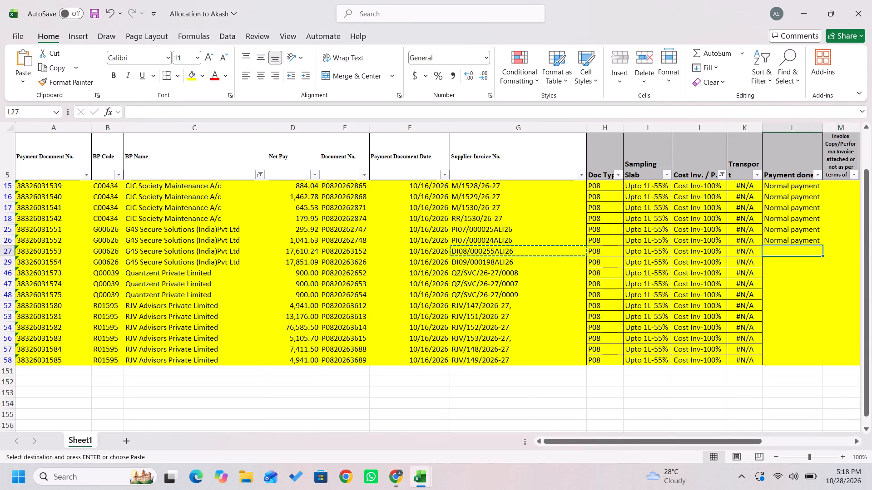
pyautogui.press('Left')
pyautogui.press('Up')
pyautogui.hotkey('shift', 'Down')
pyautogui.hotkey('ctrl', 'd')
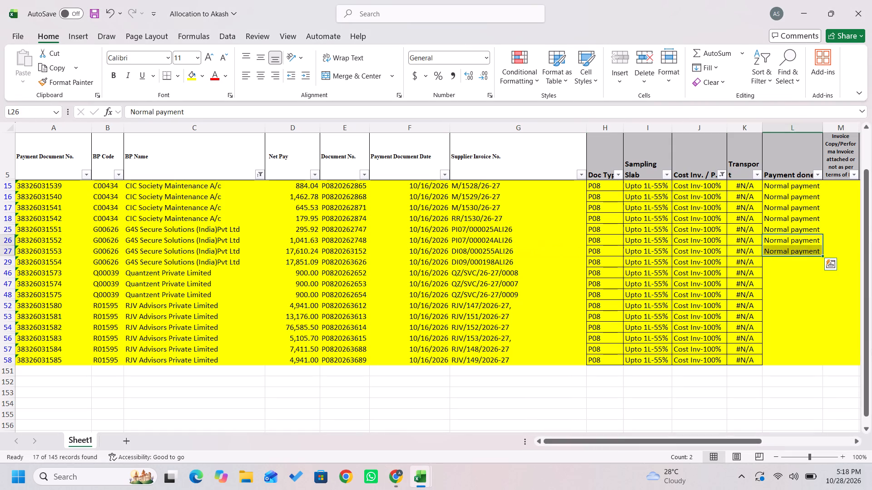
# Copy supplier invoice number DI09/000198ALI26 from row 29 and replace the Supplier Invoice filter of LN's open entries with it.
pyautogui.press('Down')
pyautogui.press('Down')
pyautogui.press('Left')
pyautogui.press('Left')
pyautogui.press('Left')
pyautogui.press('Left')
pyautogui.press('Left')
pyautogui.press('Left')
pyautogui.press('Left')
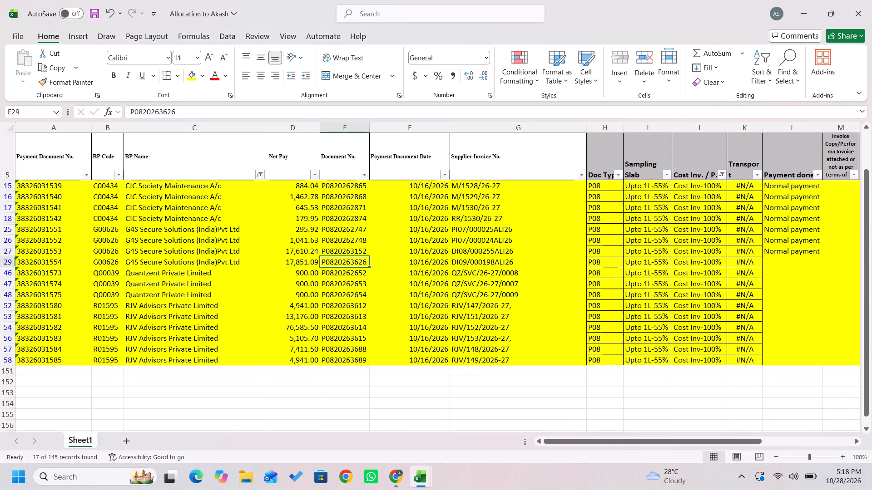
pyautogui.press('Left')
pyautogui.press('Left')
pyautogui.press('Left')
pyautogui.press('Right')
pyautogui.press('Right')
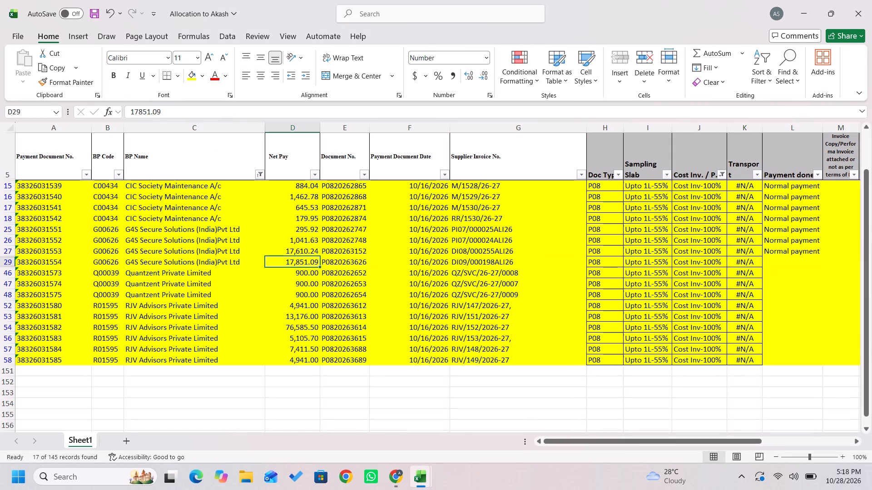
pyautogui.press('Right')
pyautogui.press('Right')
pyautogui.press('Right')
pyautogui.hotkey('ctrl', 'c')
pyautogui.hotkey('alt', 'Tab')
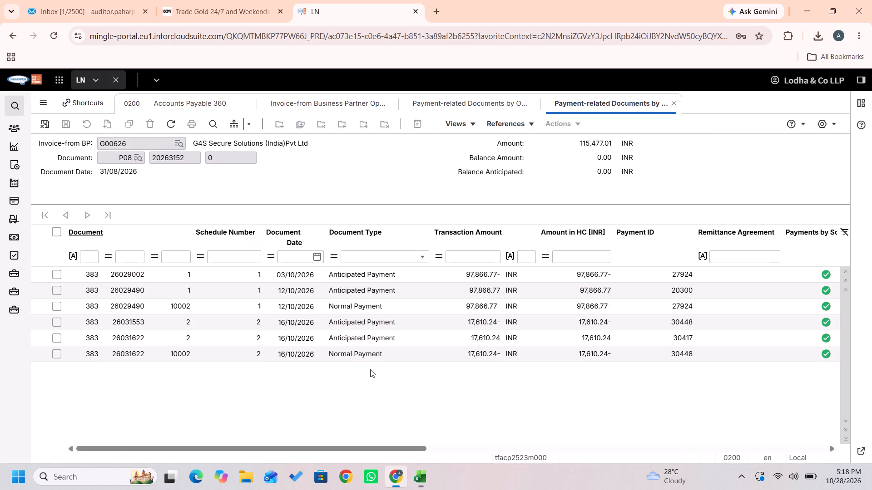
pyautogui.click(359, 101)
pyautogui.click(454, 267)
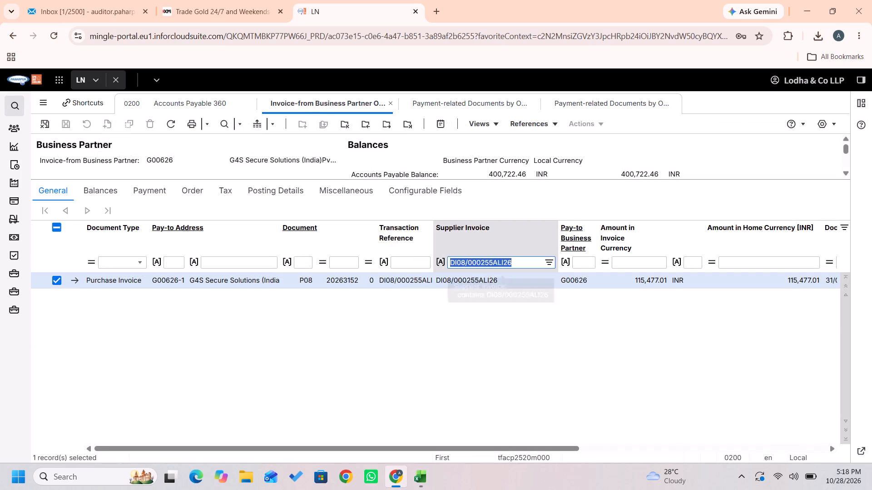
pyautogui.hotkey('ctrl', 'v')
pyautogui.press('Return')
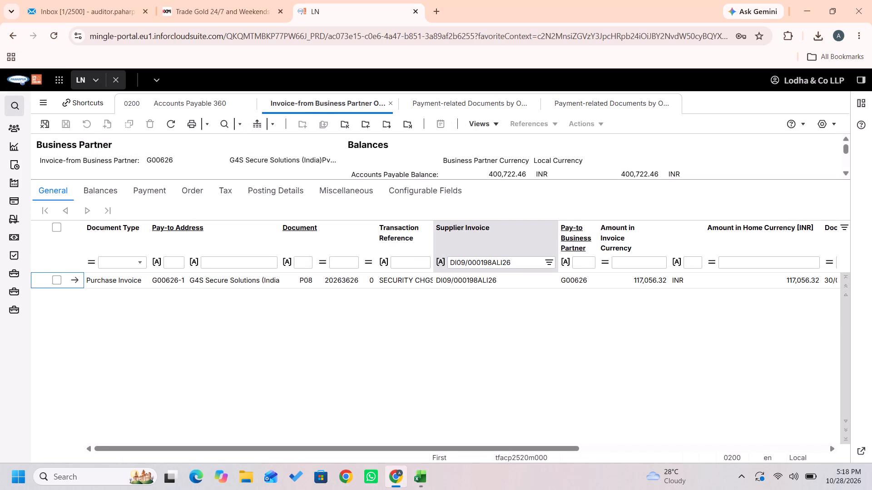
# Close the oldest payment-related documents view, select purchase invoice DI09/000198ALI26 and open its payment-related documents.
pyautogui.click(490, 104)
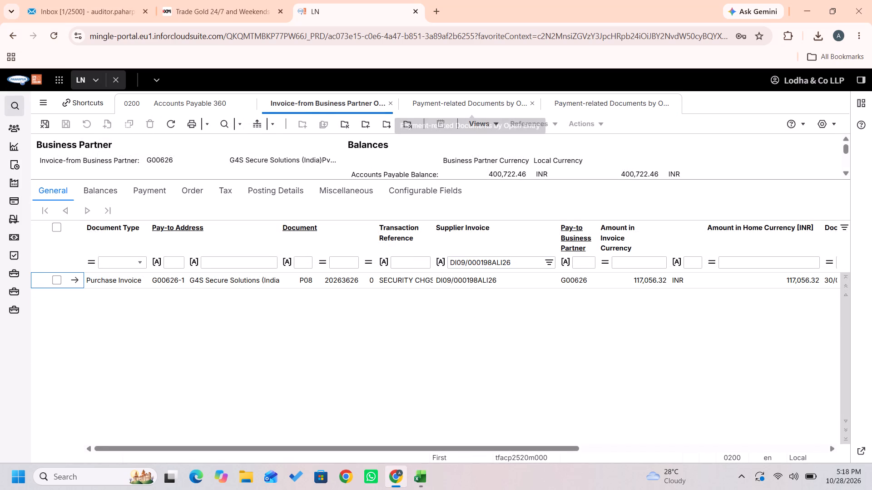
pyautogui.click(530, 104)
pyautogui.click(530, 104)
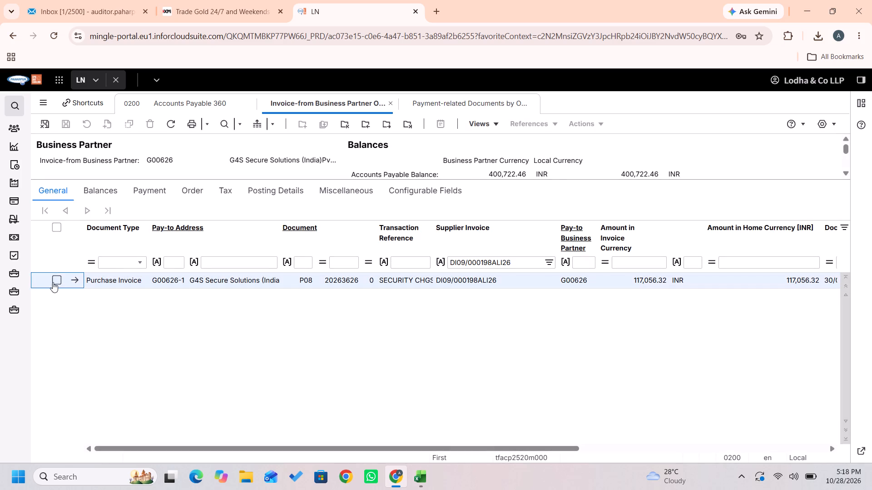
pyautogui.click(52, 287)
pyautogui.click(56, 280)
pyautogui.click(56, 280)
pyautogui.hotkey('shift', 'r')
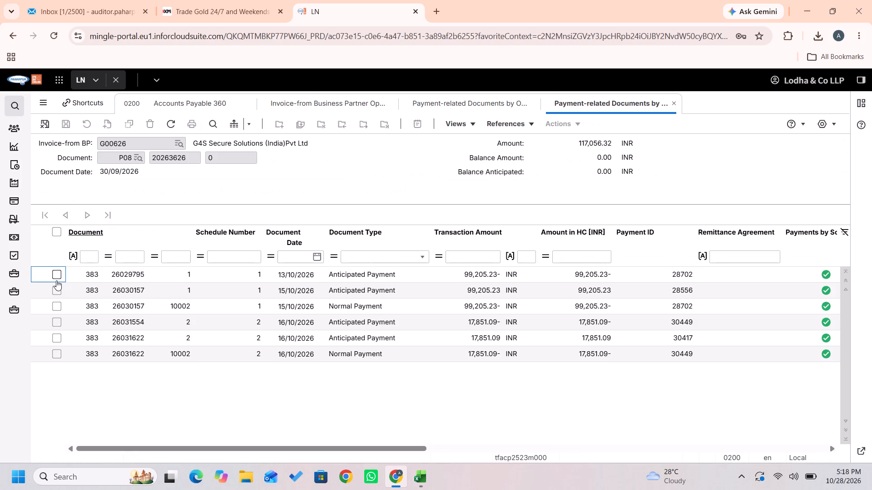
# Switch to the Excel allocation sheet and fill "Normal payment" down from row 27 into the Payment done cell of row 29.
pyautogui.hotkey('alt', 'Tab')
pyautogui.press('Right')
pyautogui.press('Right')
pyautogui.press('Right')
pyautogui.press('Right')
pyautogui.press('Right')
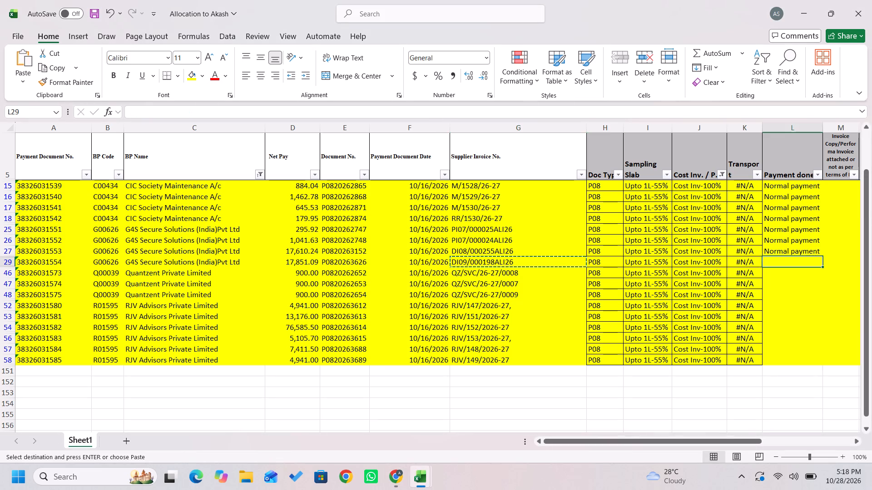
pyautogui.press('Escape')
pyautogui.press('Up')
pyautogui.hotkey('shift', 'Down')
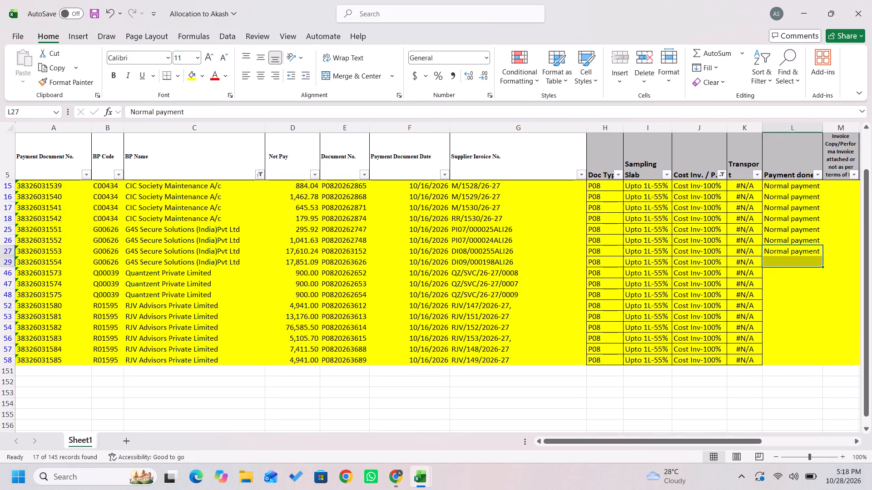
pyautogui.hotkey('ctrl', 'd')
# Copy BP code Q00039 from row 46 and replace the Pay-to Business Partner filter of LN's Accounts Payable 360 with it.
pyautogui.press('Down')
pyautogui.press('Down')
pyautogui.press('Down')
pyautogui.press('Up')
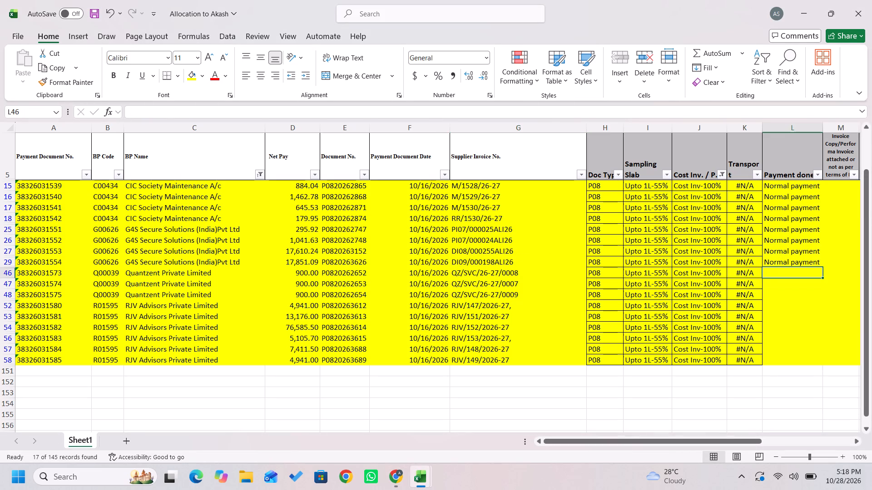
pyautogui.press('Left')
pyautogui.press('Left')
pyautogui.press('Left')
pyautogui.press('Left')
pyautogui.press('Left')
pyautogui.press('Left')
pyautogui.press('Left')
pyautogui.press('Left')
pyautogui.press('Left')
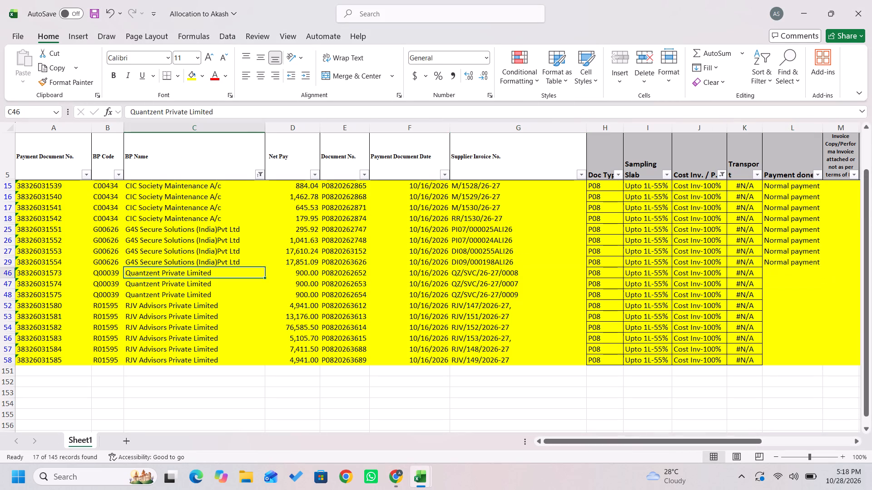
pyautogui.press('Left')
pyautogui.hotkey('ctrl', 'c')
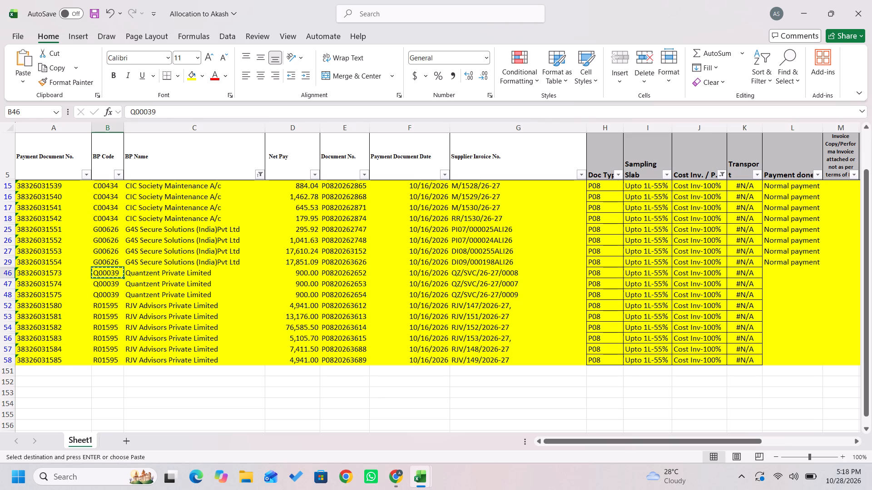
pyautogui.hotkey('alt', 'Tab')
pyautogui.press('Escape')
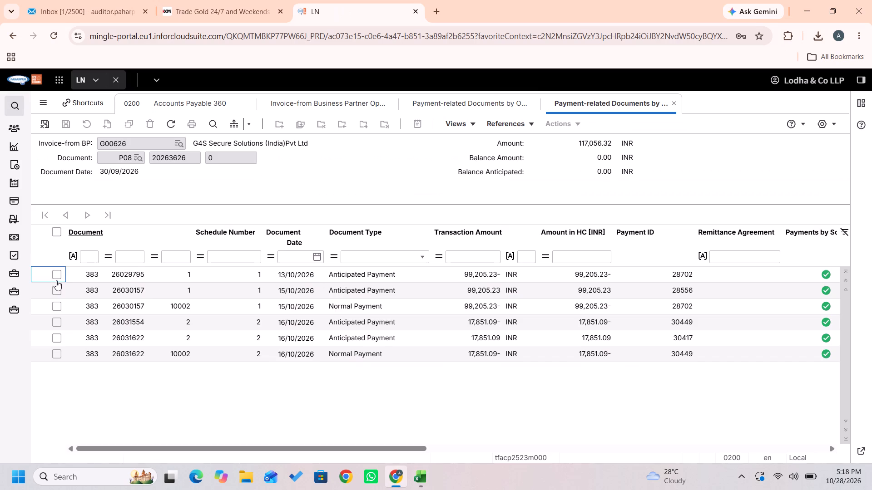
pyautogui.click(307, 102)
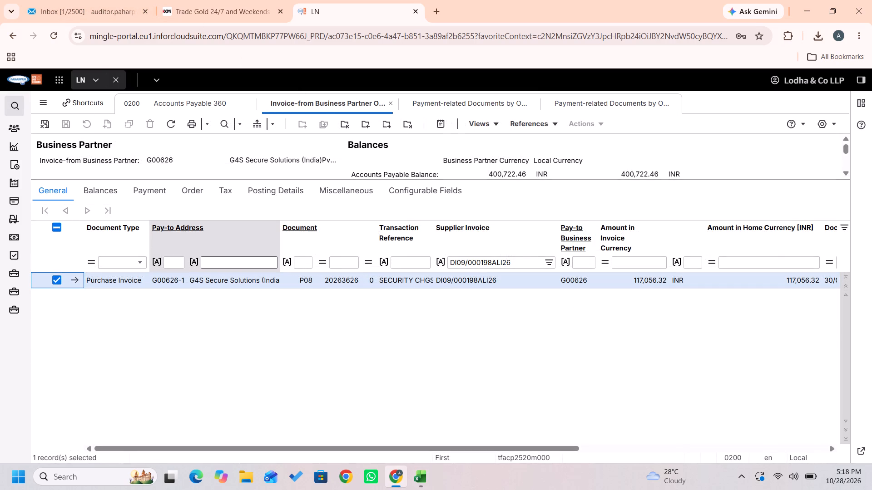
pyautogui.click(469, 261)
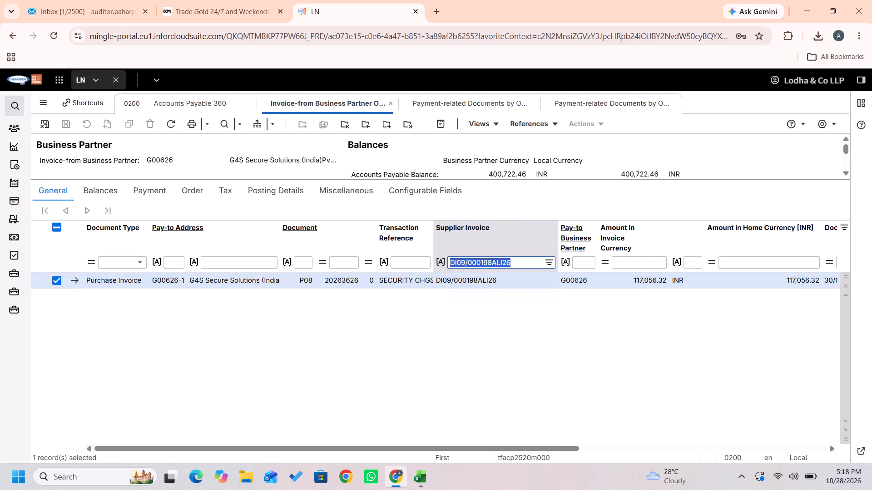
pyautogui.click(173, 110)
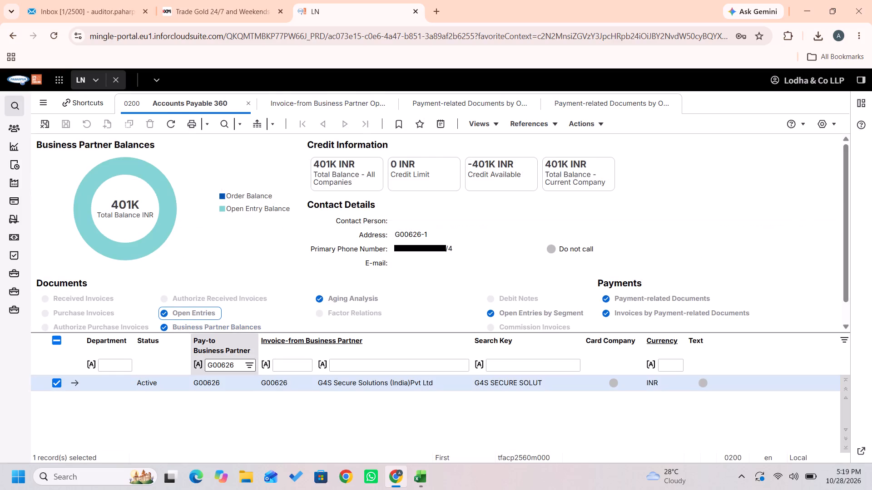
pyautogui.click(233, 364)
pyautogui.hotkey('ctrl', 'v')
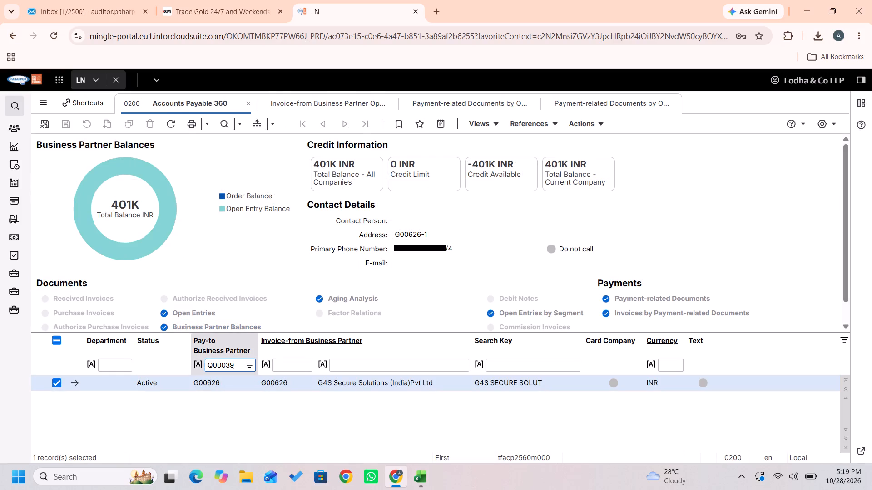
pyautogui.press('Return')
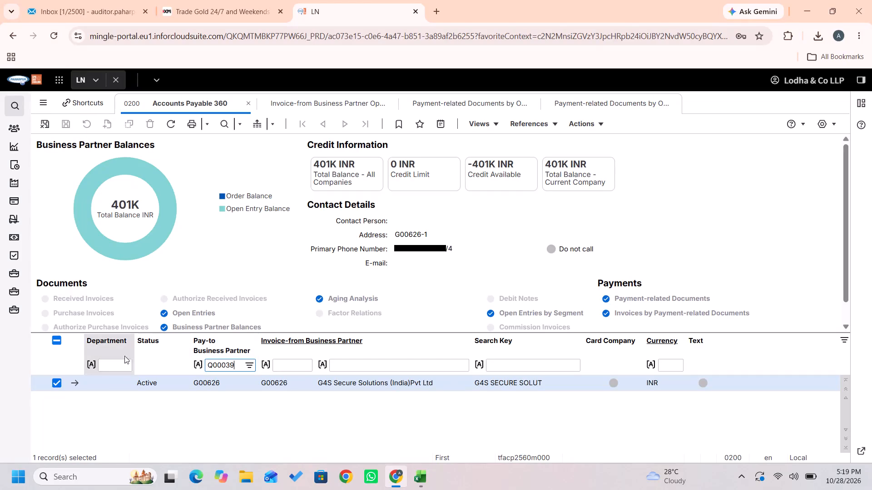
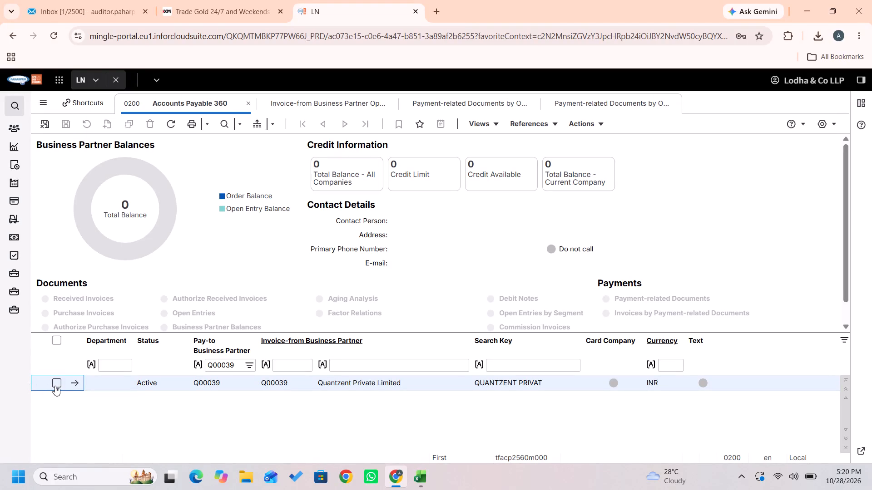
# Copy supplier invoice number QZ/SVC/26-27/0008 from Excel row 46, open business partner Q00039's open entries in LN and filter Supplier Invoice by it.
pyautogui.click(55, 386)
pyautogui.hotkey('alt', 'Tab')
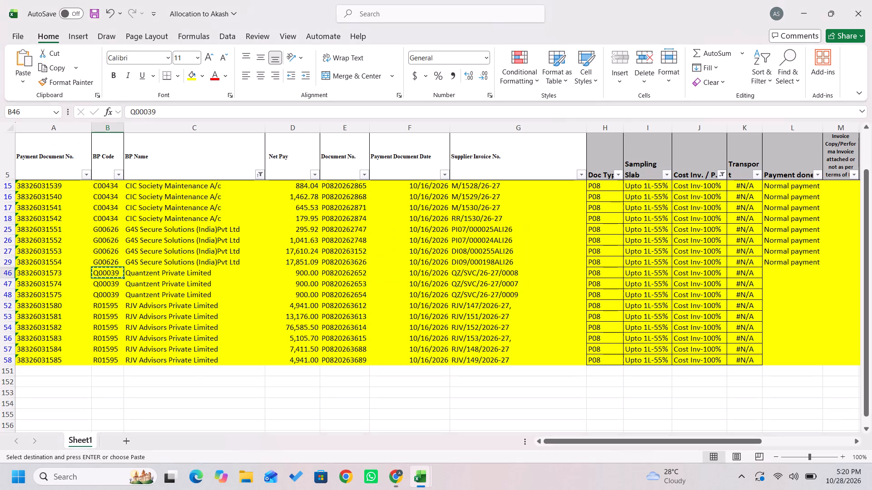
pyautogui.press('Right')
pyautogui.press('Right')
pyautogui.press('Right')
pyautogui.press('Right')
pyautogui.press('Right')
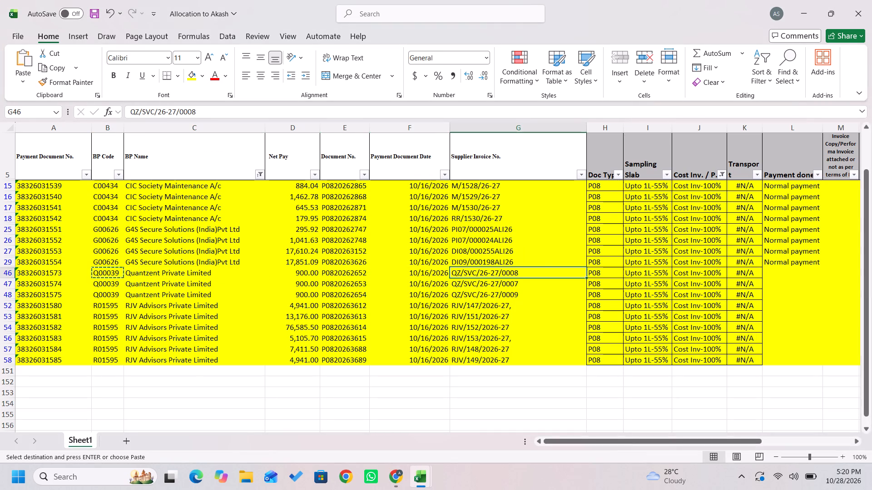
pyautogui.hotkey('ctrl', 'c')
pyautogui.hotkey('alt', 'Tab')
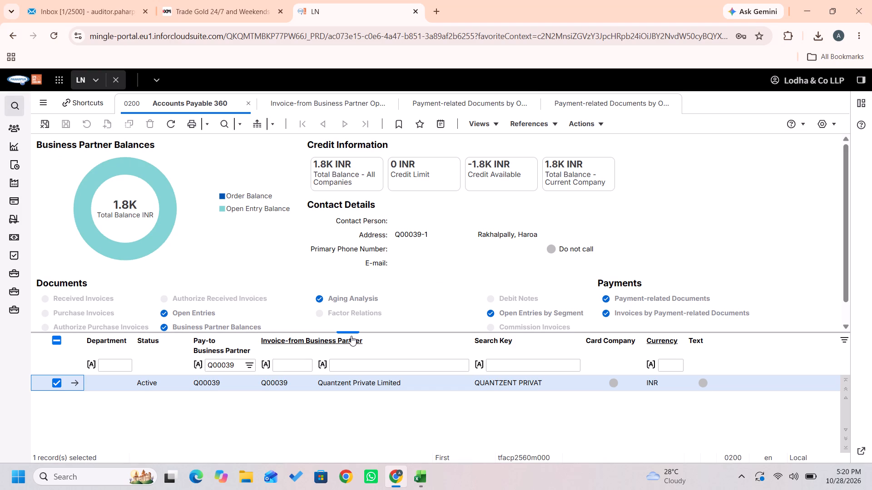
pyautogui.click(203, 315)
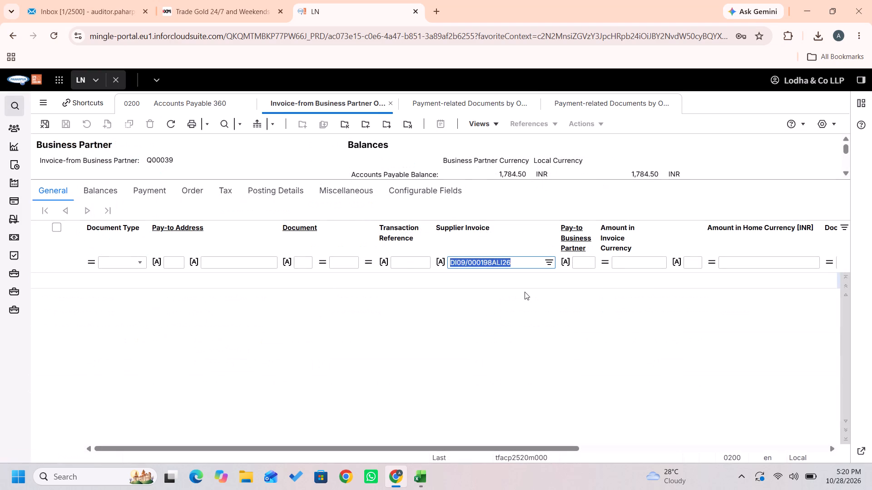
pyautogui.hotkey('ctrl', 'v')
pyautogui.press('Return')
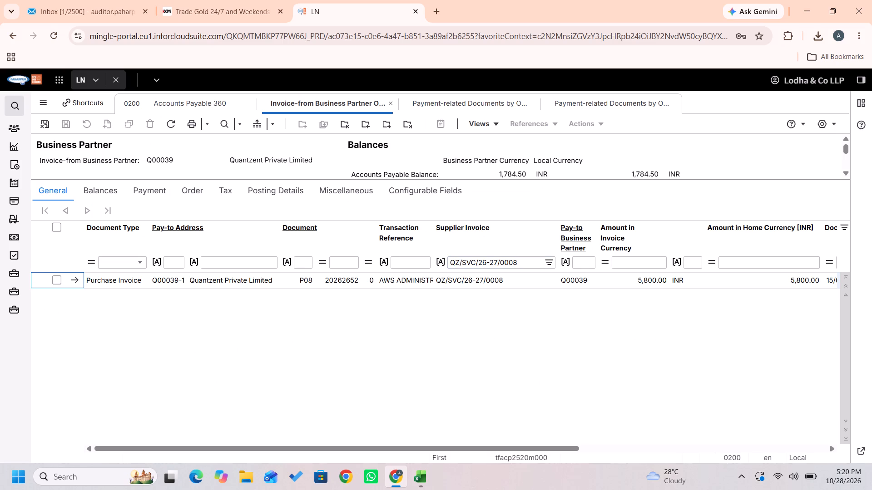
# Select purchase invoice QZ/SVC/26-27/0008 and open its payment-related documents.
pyautogui.click(55, 282)
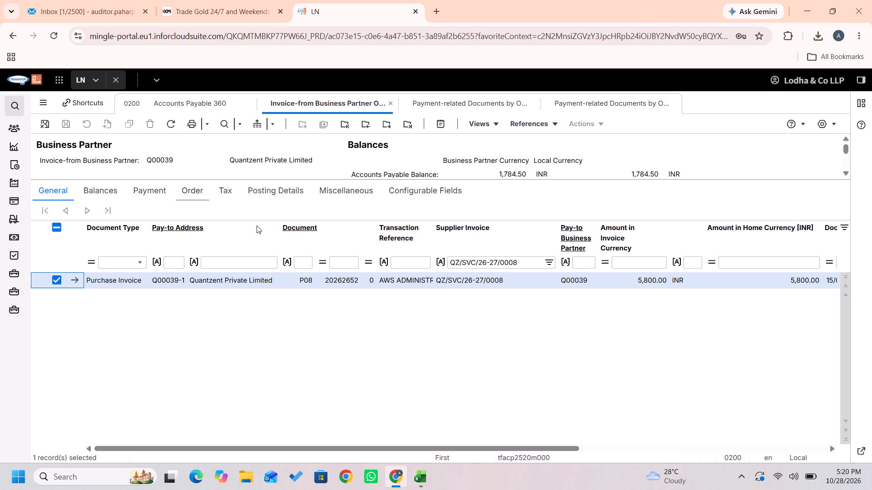
pyautogui.hotkey('shift', 'r')
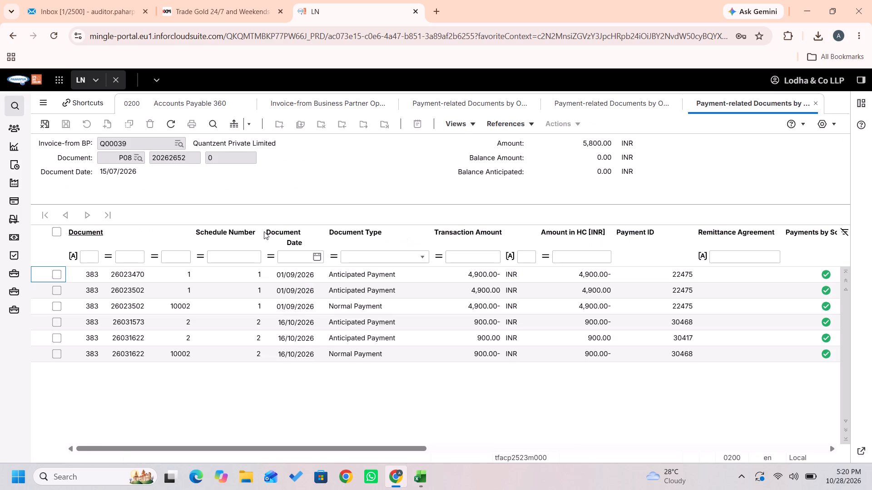
# Switch to the Excel allocation sheet and fill "Normal payment" down from row 29 into the Payment done cell of row 46.
pyautogui.hotkey('alt', 'Tab')
pyautogui.press('Right')
pyautogui.press('Right')
pyautogui.press('Right')
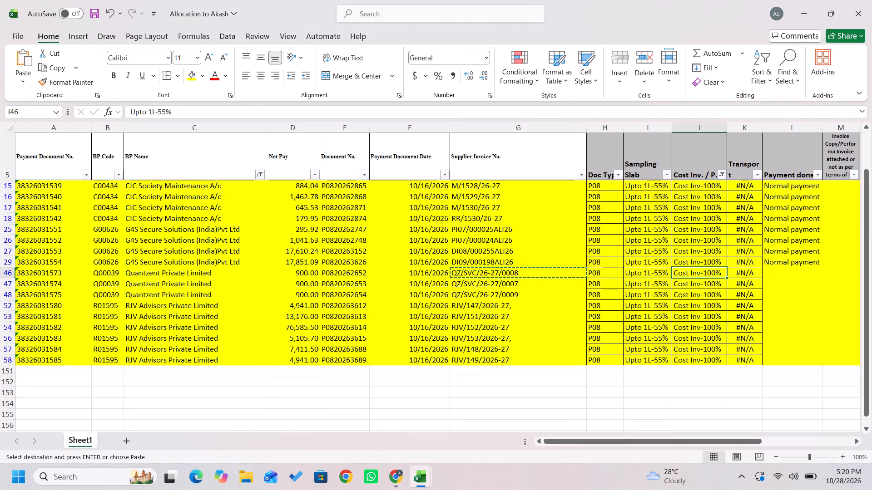
pyautogui.press('Right')
pyautogui.press('Right')
pyautogui.press('Up')
pyautogui.hotkey('shift', 'Down')
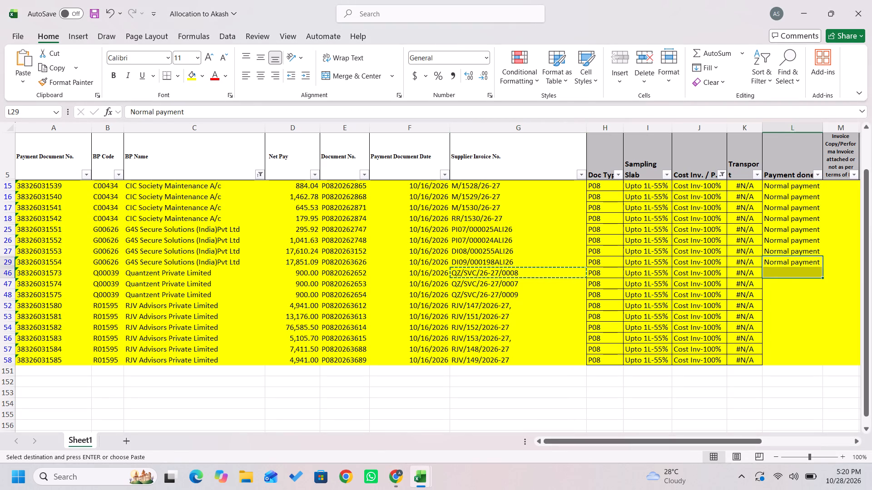
pyautogui.hotkey('ctrl', 'd')
# Copy supplier invoice number QZ/SVC/26-27/0007 from row 47 and replace the Supplier Invoice filter of LN's open entries with it.
pyautogui.press('Down')
pyautogui.press('Down')
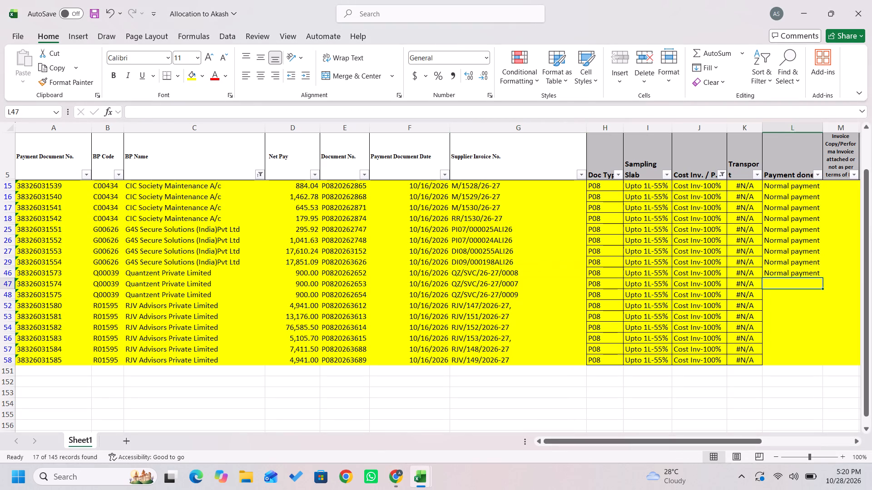
pyautogui.press('Left')
pyautogui.press('Left')
pyautogui.press('Left')
pyautogui.press('Left')
pyautogui.press('Left')
pyautogui.press('Left')
pyautogui.press('Right')
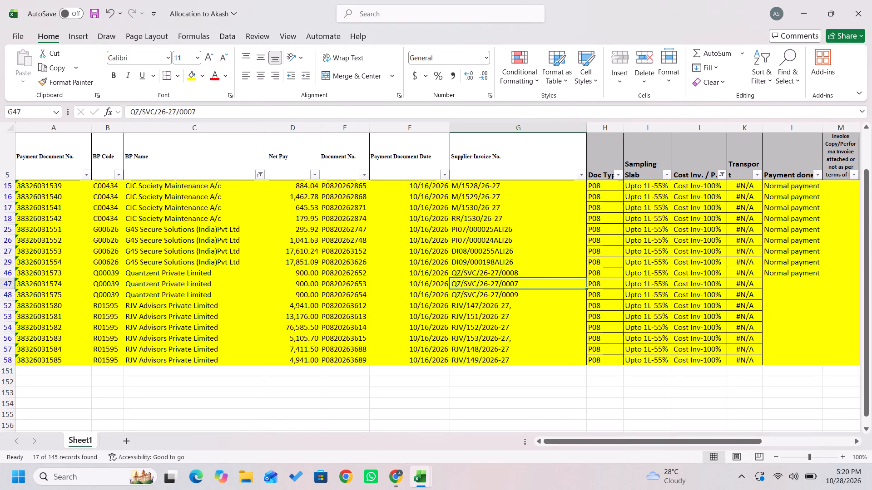
pyautogui.hotkey('ctrl', 'c')
pyautogui.hotkey('alt', 'Tab')
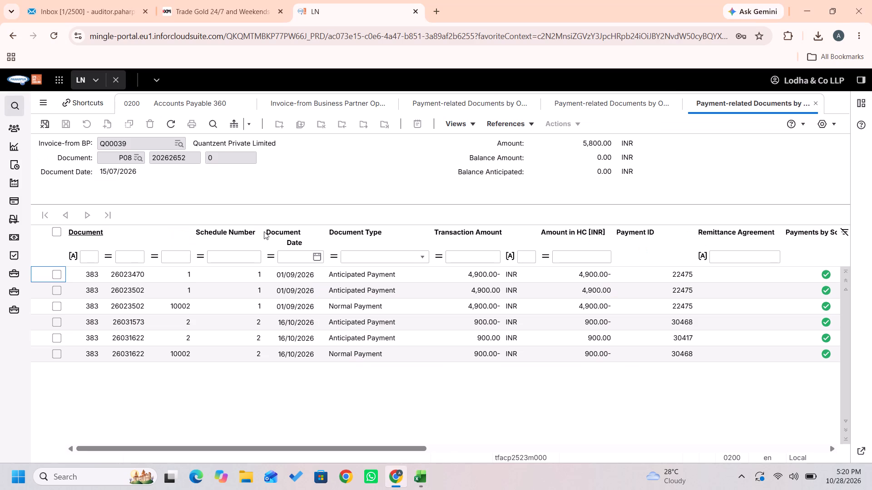
pyautogui.click(338, 98)
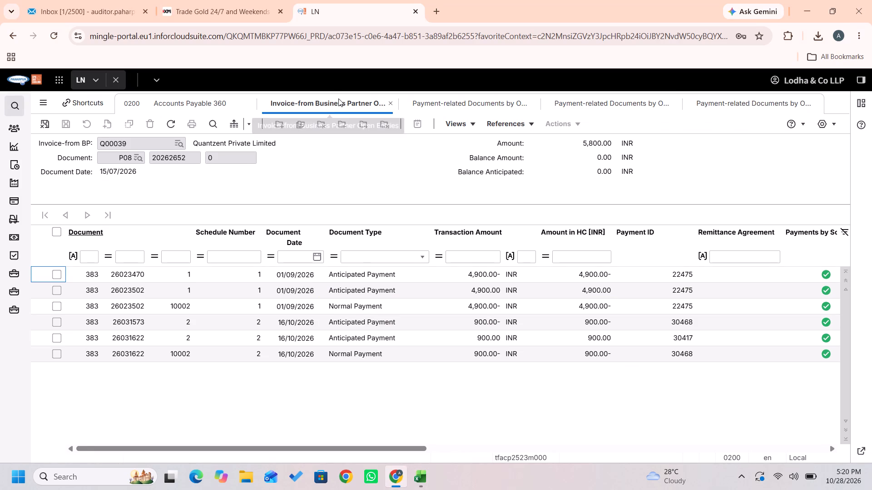
pyautogui.click(461, 261)
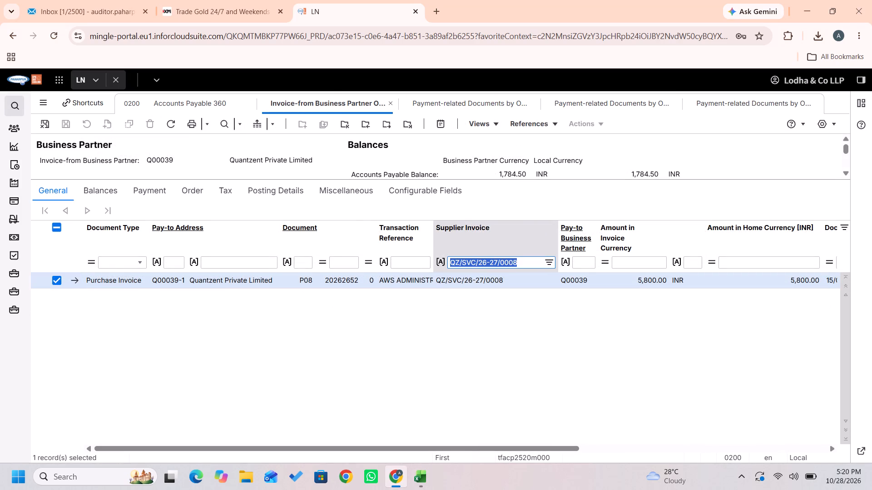
pyautogui.hotkey('ctrl', 'v')
pyautogui.press('Return')
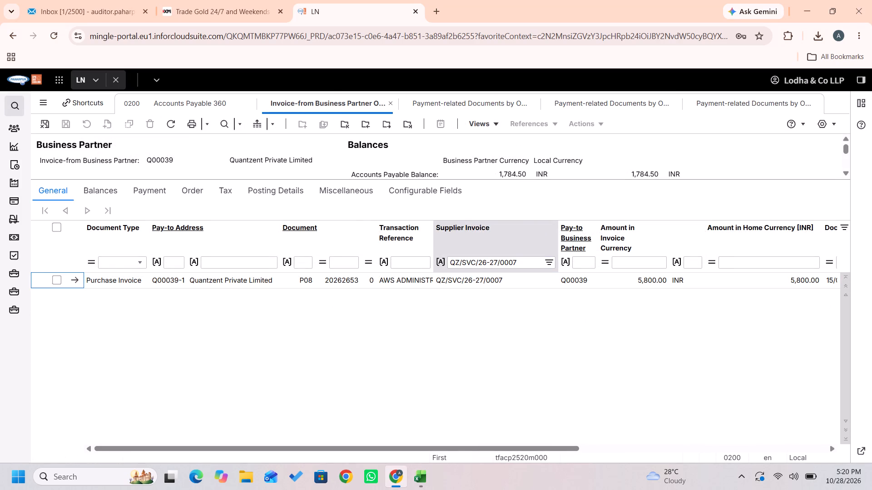
# Select purchase invoice QZ/SVC/26-27/0007 and open its payment-related documents.
pyautogui.click(58, 280)
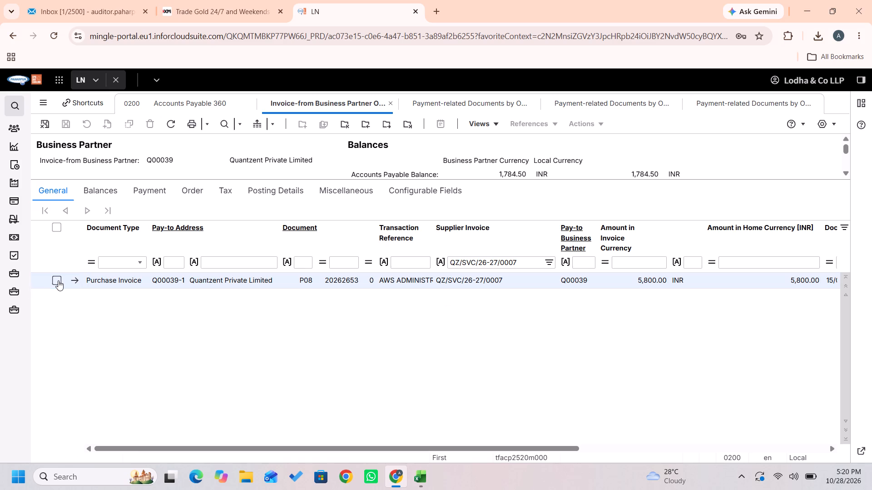
pyautogui.hotkey('shift', 'r')
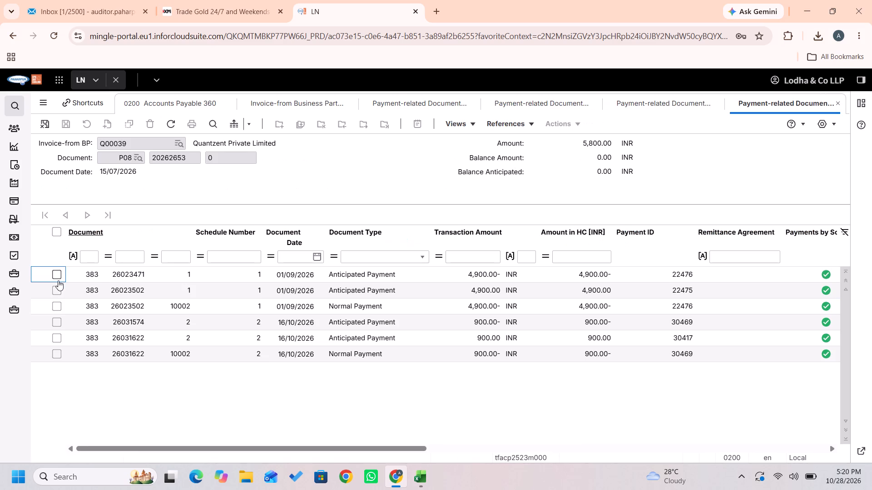
# Switch to the Excel allocation sheet and fill "Normal payment" down from row 46 into the Payment done cell of row 47.
pyautogui.hotkey('alt', 'Tab')
pyautogui.press('Right')
pyautogui.press('Right')
pyautogui.press('Right')
pyautogui.press('Right')
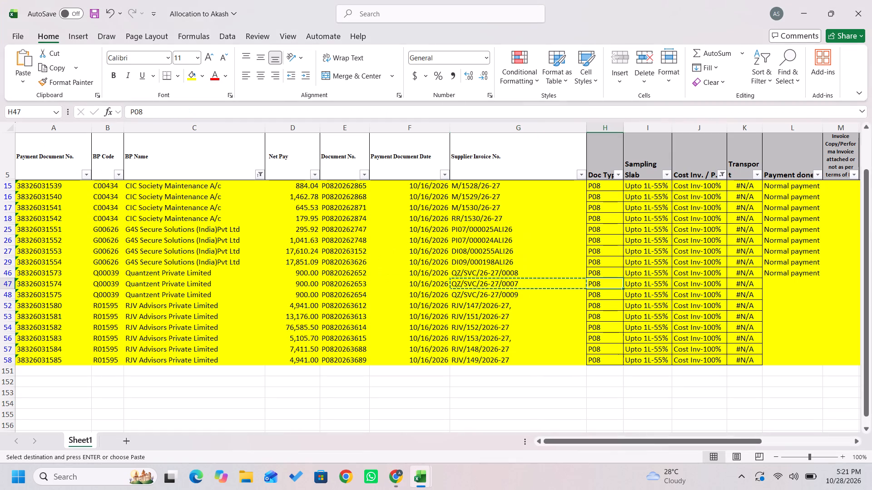
pyautogui.press('Right')
pyautogui.press('Up')
pyautogui.hotkey('shift', 'Down')
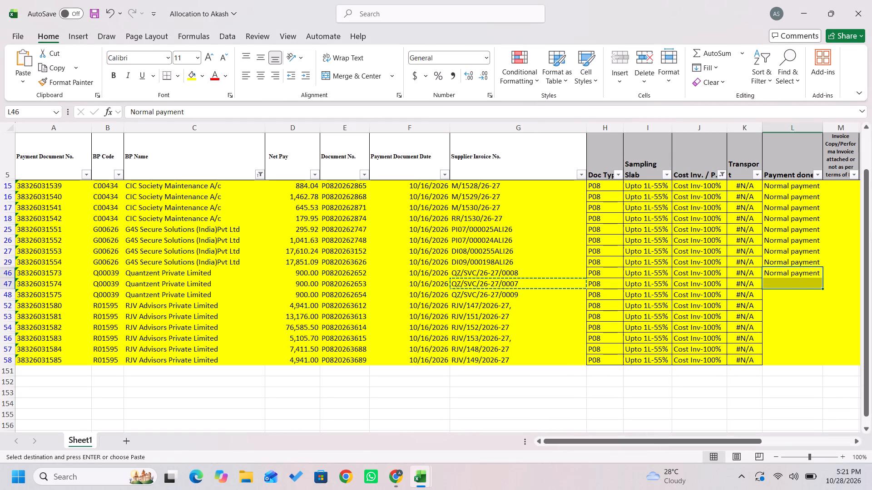
pyautogui.hotkey('ctrl', 'd')
# Copy supplier invoice number QZ/SVC/26-27/0009 from row 48 and replace the Supplier Invoice filter of LN's open entries with it.
pyautogui.press('Down')
pyautogui.press('Down')
pyautogui.press('Left')
pyautogui.press('Left')
pyautogui.press('Left')
pyautogui.press('Left')
pyautogui.press('Left')
pyautogui.press('Left')
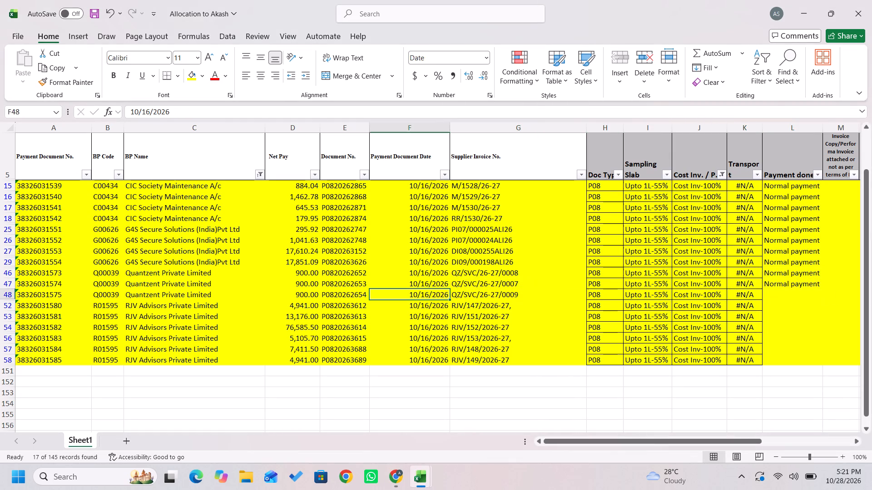
pyautogui.press('Right')
pyautogui.hotkey('ctrl', 'c')
pyautogui.hotkey('alt', 'Tab')
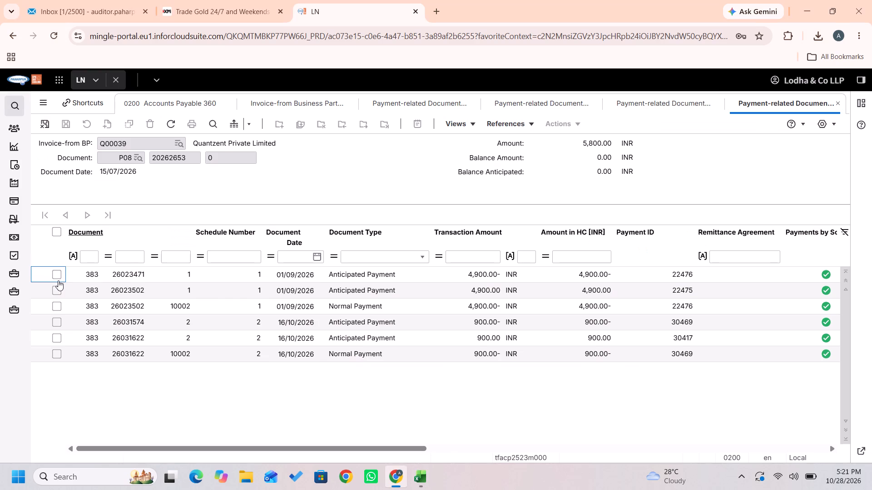
pyautogui.click(396, 108)
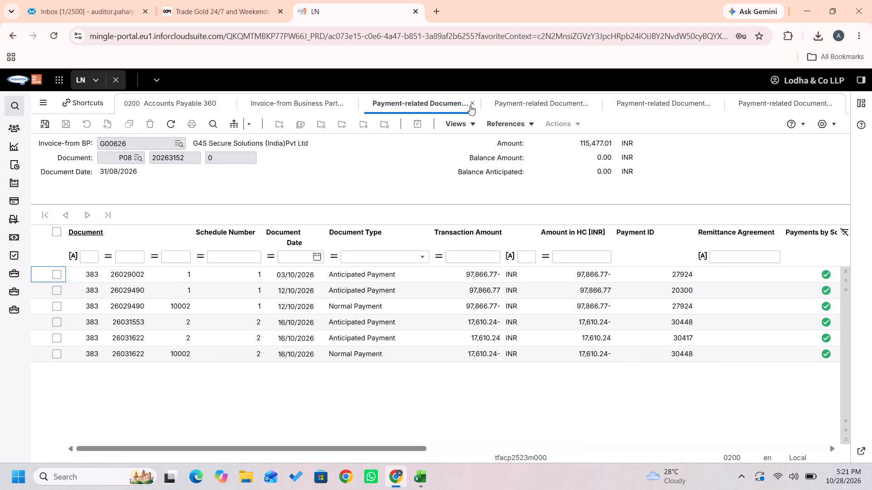
pyautogui.click(300, 110)
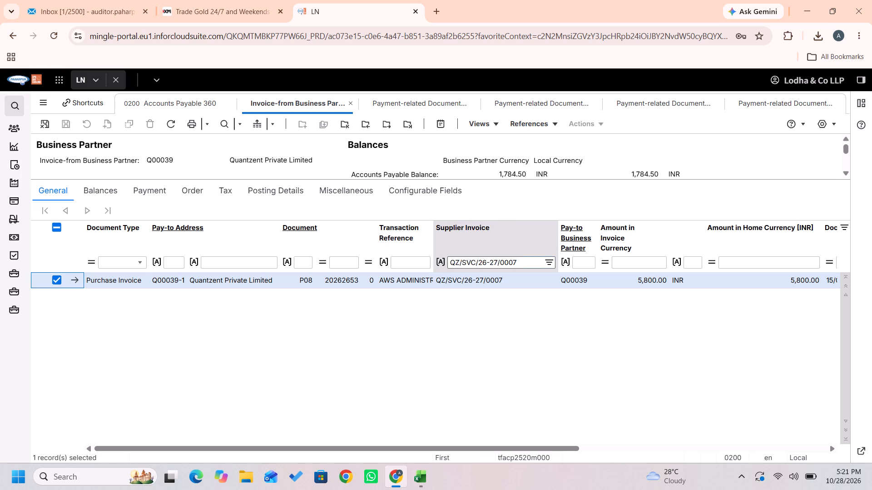
pyautogui.click(495, 260)
pyautogui.hotkey('ctrl', 'v')
pyautogui.press('Return')
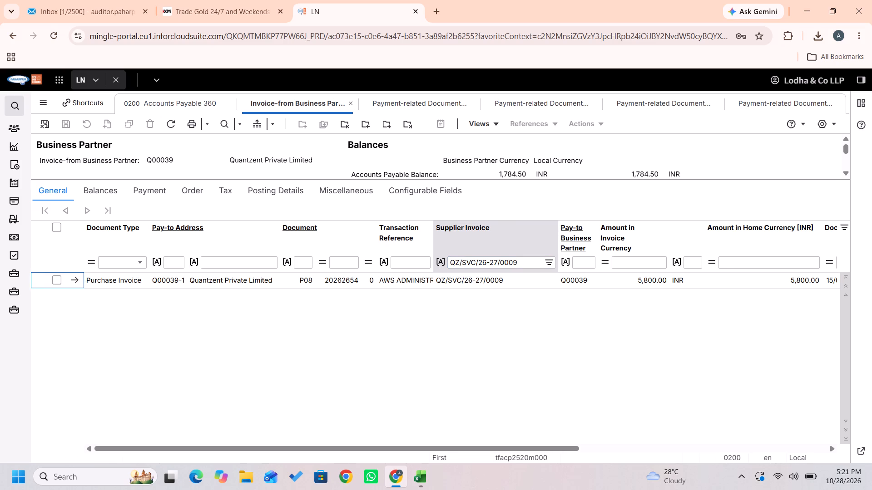
# Select purchase invoice QZ/SVC/26-27/0009 and open its payment-related documents.
pyautogui.click(56, 283)
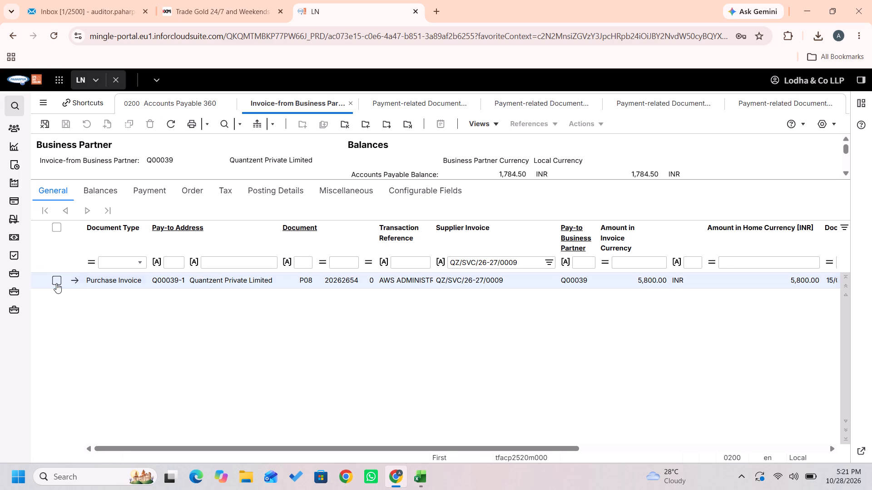
pyautogui.hotkey('shift', 'r')
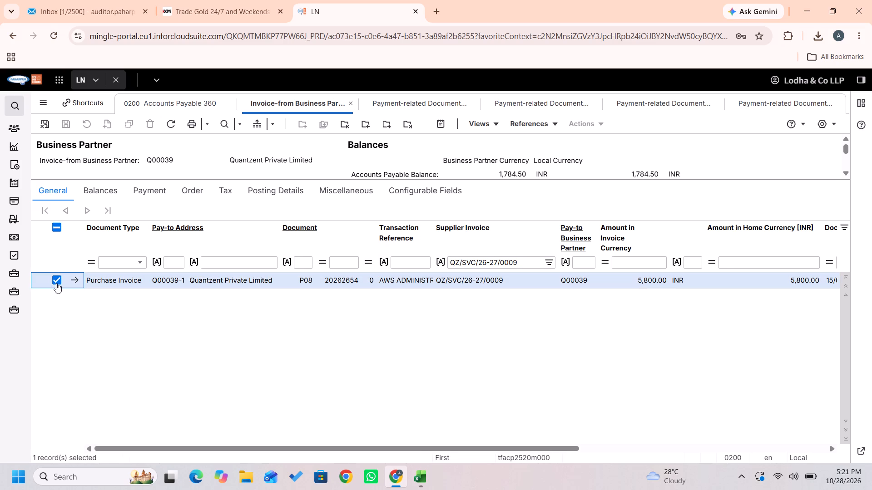
pyautogui.hotkey('shift', 'r')
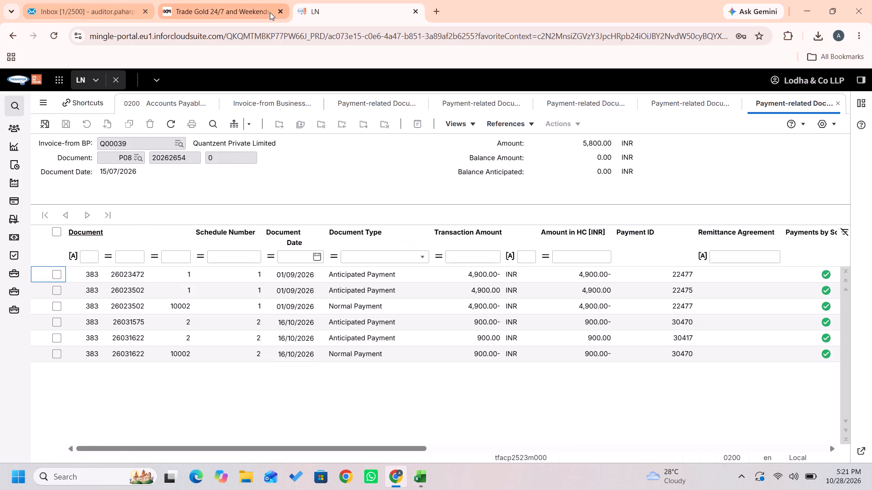
# Close the Trade Gold advertising page in the browser.
pyautogui.click(282, 12)
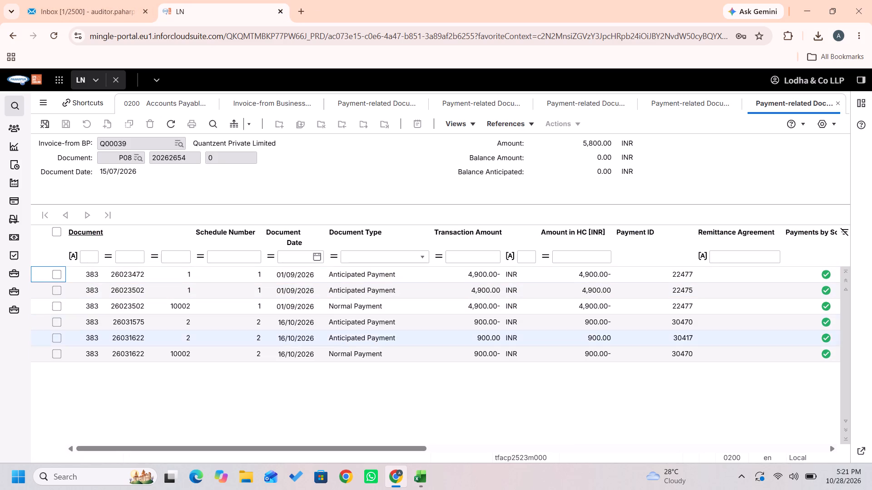
# Switch to the Excel allocation sheet and fill "Normal payment" down from row 47 into the Payment done cell of row 48.
pyautogui.hotkey('alt', 'Tab')
pyautogui.press('Right')
pyautogui.press('Right')
pyautogui.press('Right')
pyautogui.press('Right')
pyautogui.press('Right')
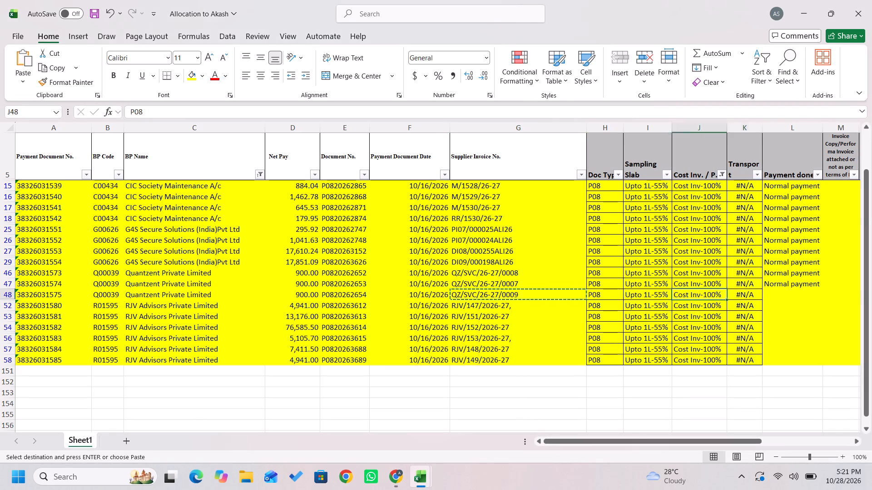
pyautogui.press('Escape')
pyautogui.press('Up')
pyautogui.hotkey('shift', 'Down')
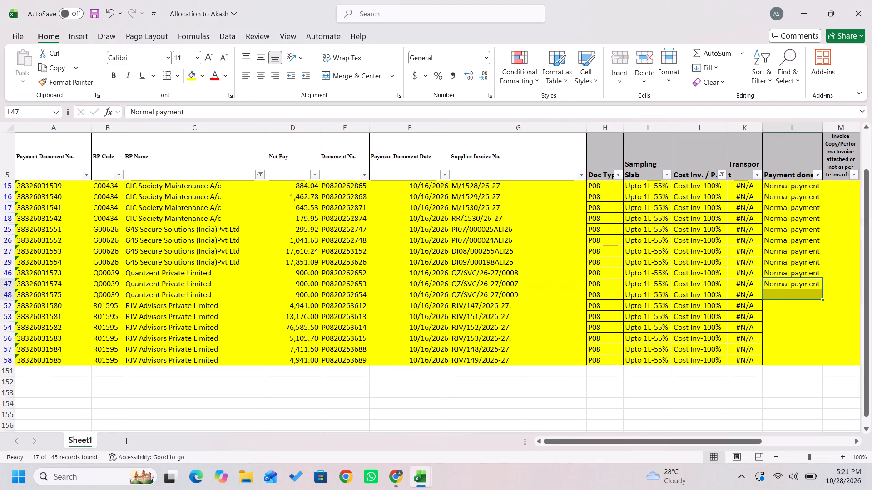
pyautogui.hotkey('ctrl', 'd')
# Copy the BP code R01595 of RJV Advisors Private Limited from row 52 of the allocation sheet.
pyautogui.press('Down')
pyautogui.press('Down')
pyautogui.press('Left')
pyautogui.press('Left')
pyautogui.press('Left')
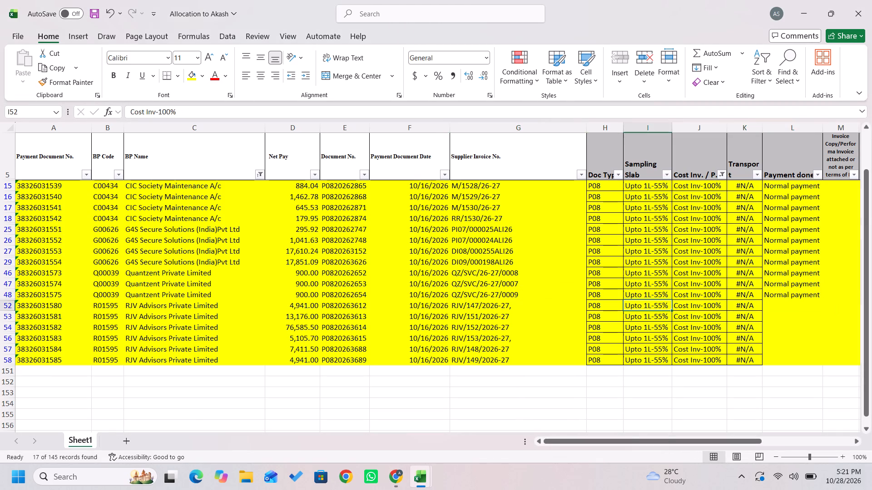
pyautogui.press('Left')
pyautogui.press('Left')
pyautogui.press('Left')
pyautogui.press('Left')
pyautogui.press('Left')
pyautogui.press('Left')
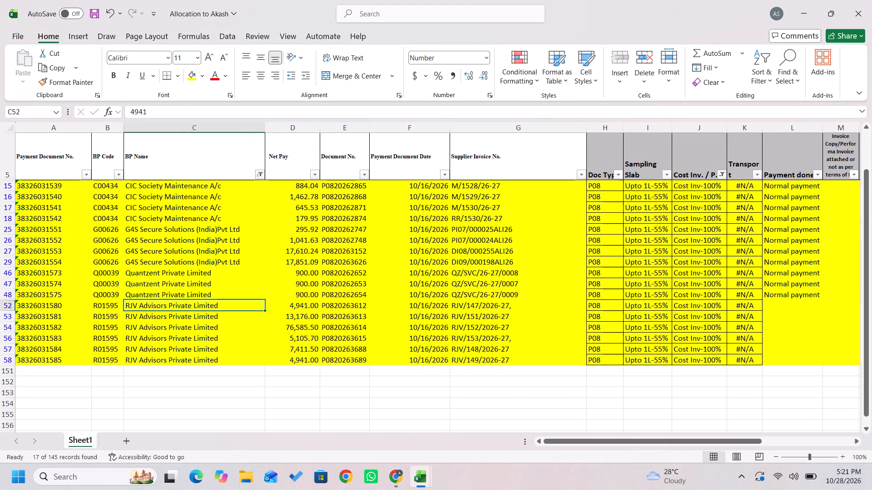
pyautogui.press('Left')
pyautogui.press('Right')
pyautogui.press('Right')
pyautogui.press('Right')
pyautogui.press('Right')
pyautogui.press('Right')
pyautogui.press('Left')
pyautogui.press('Left')
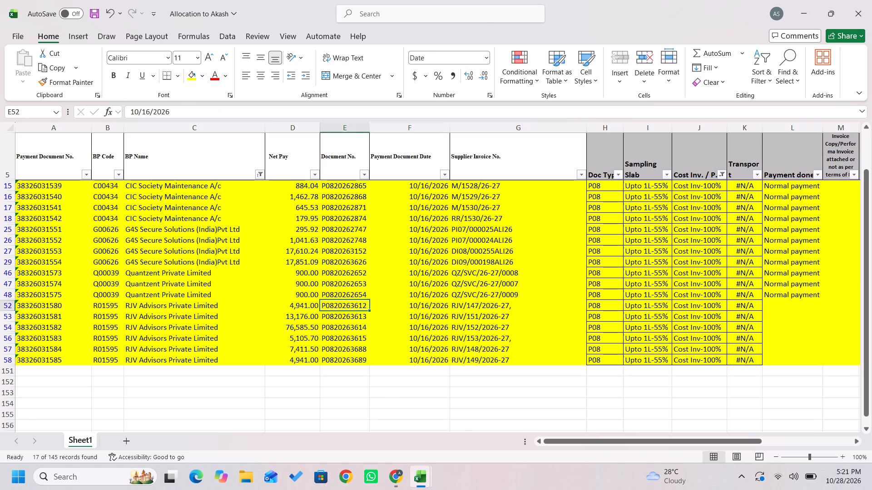
pyautogui.press('Left')
pyautogui.press('Left')
pyautogui.press('Left')
pyautogui.press('Left')
pyautogui.press('Right')
pyautogui.hotkey('ctrl', 'c')
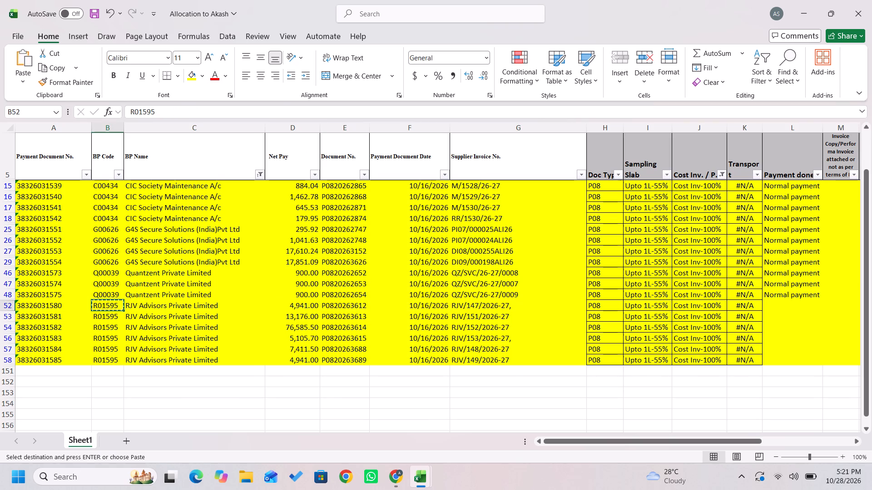
# Switch to LN in the browser and close all the payment-related documents pages left open for Quantzent's invoices.
pyautogui.hotkey('alt', 'Tab')
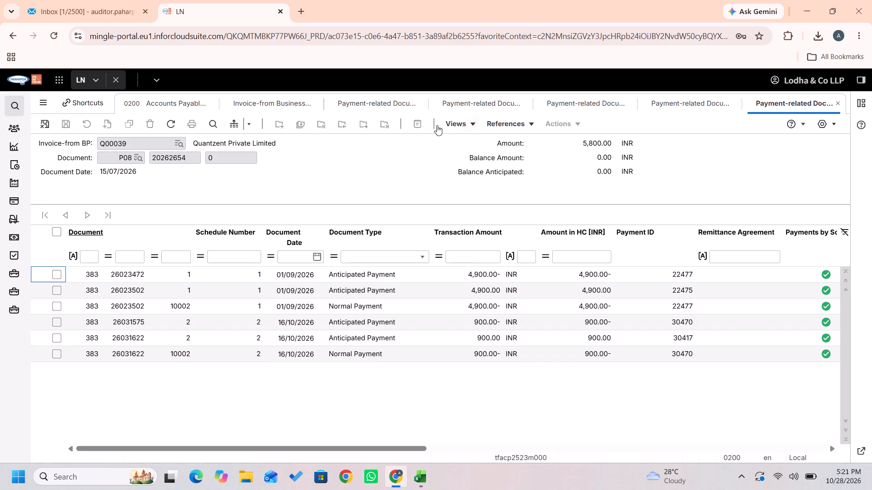
pyautogui.click(293, 109)
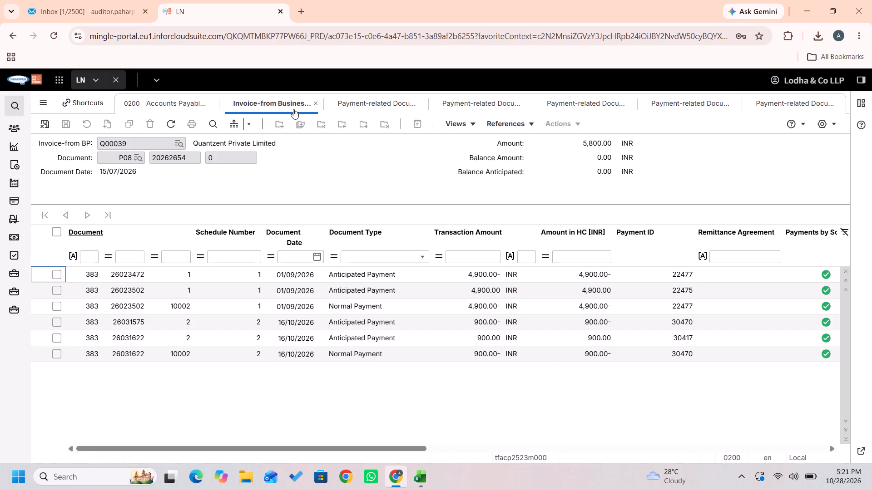
pyautogui.click(189, 113)
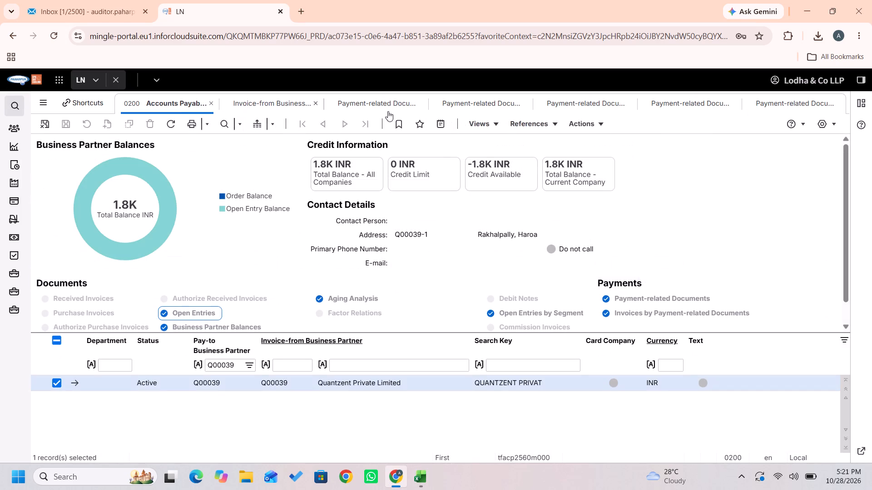
pyautogui.click(420, 105)
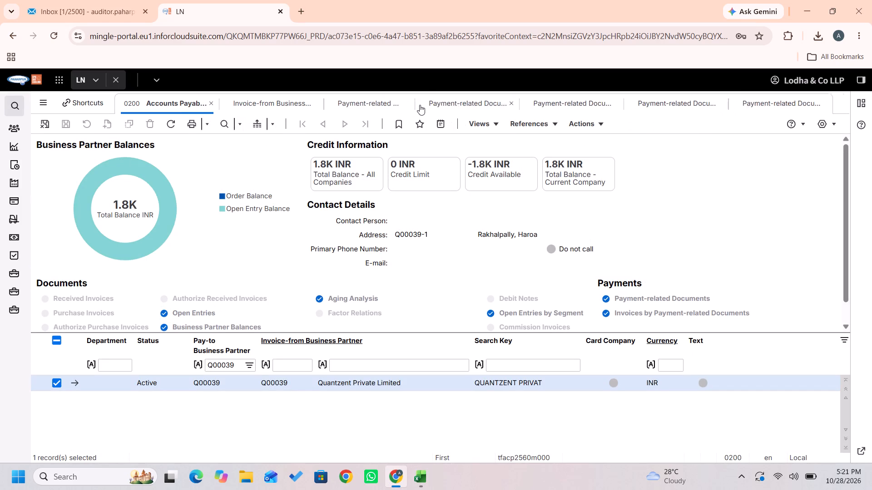
pyautogui.tripleClick(420, 105)
pyautogui.click(420, 105)
pyautogui.click(420, 105)
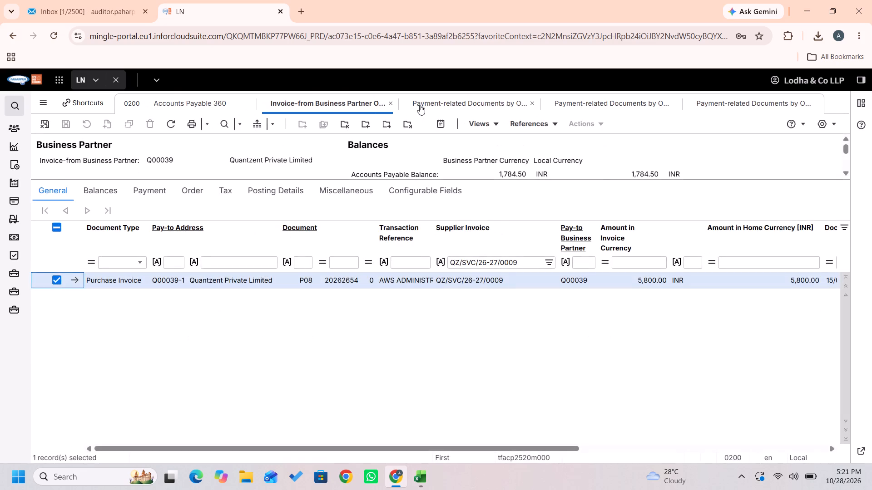
pyautogui.click(531, 104)
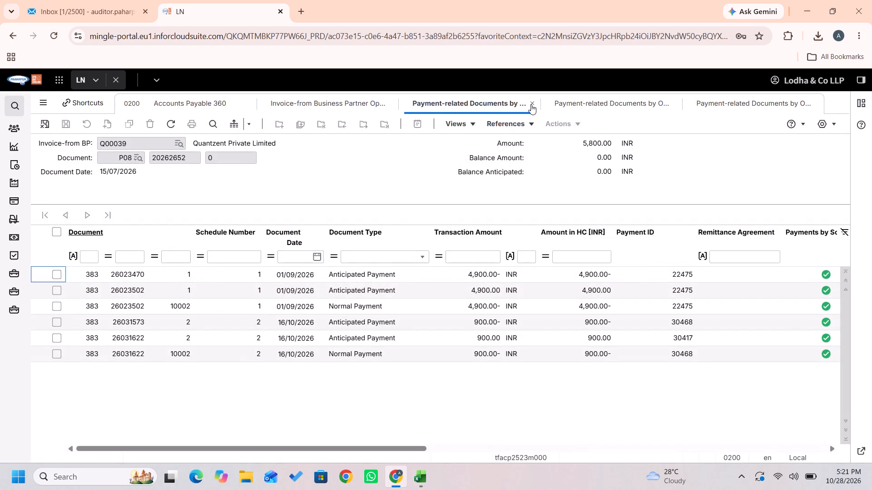
pyautogui.click(531, 104)
pyautogui.click(531, 104)
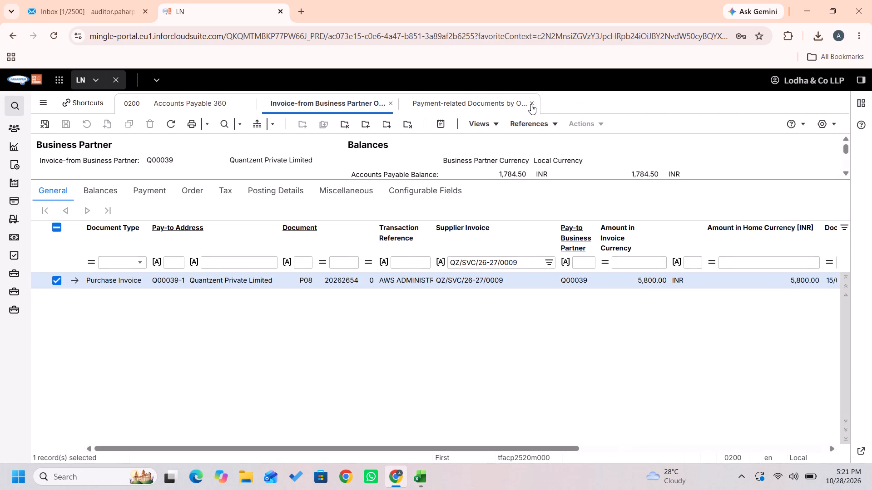
pyautogui.click(531, 104)
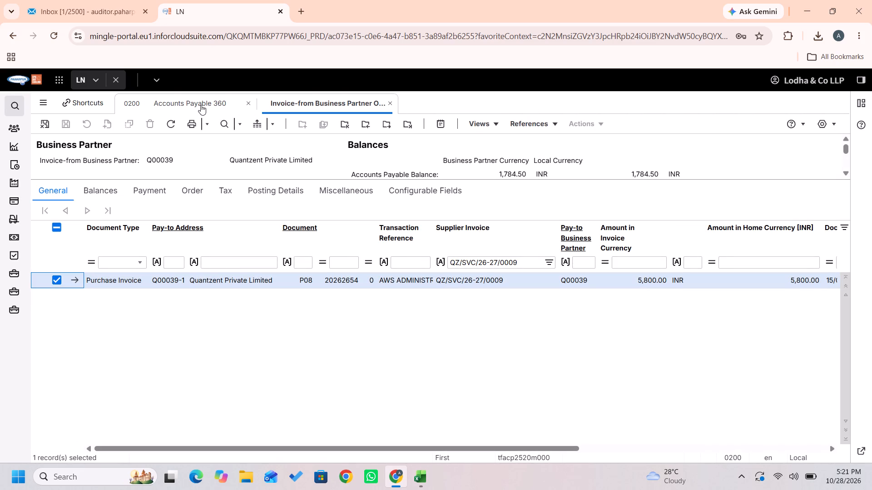
# Filter Accounts Payable 360 by Pay-to Business Partner R01595 and open the open entries of RJV Advisors Private Limited.
pyautogui.click(201, 105)
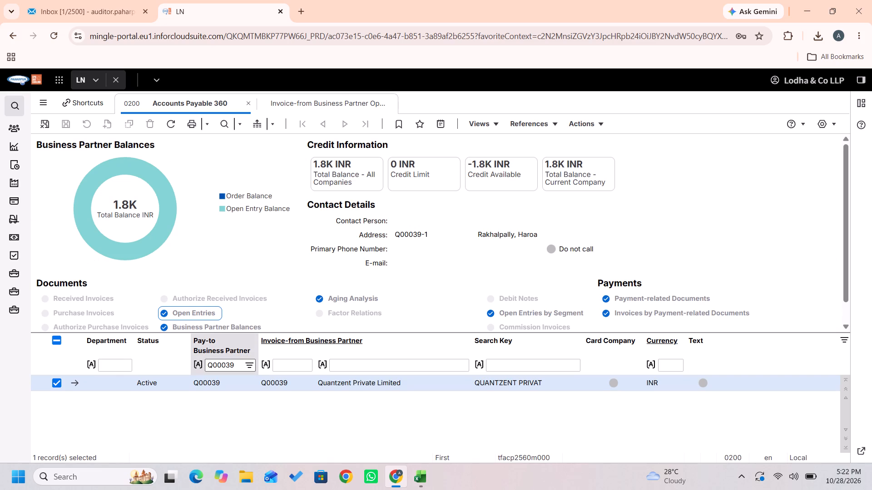
pyautogui.click(232, 366)
pyautogui.hotkey('ctrl', 'v')
pyautogui.press('Return')
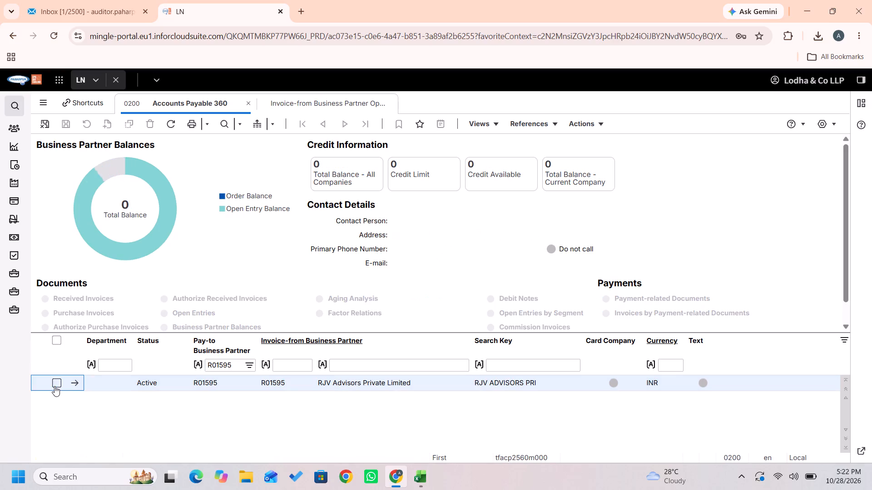
pyautogui.click(54, 386)
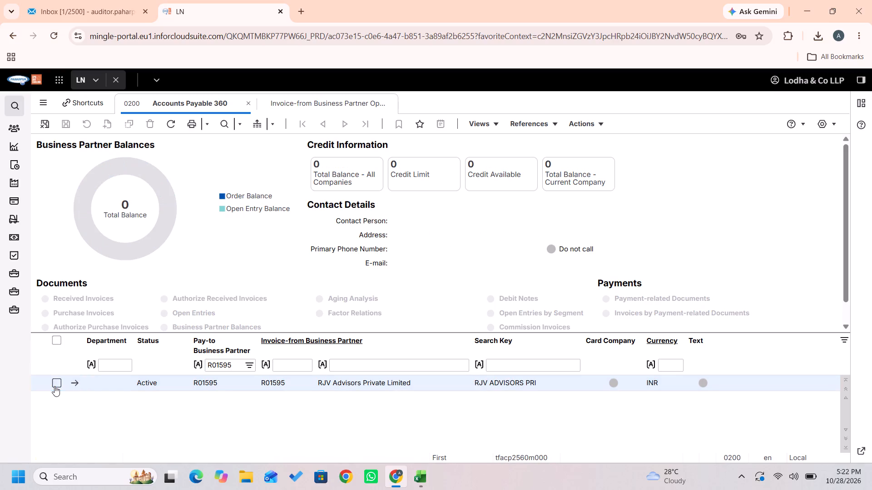
pyautogui.click(220, 312)
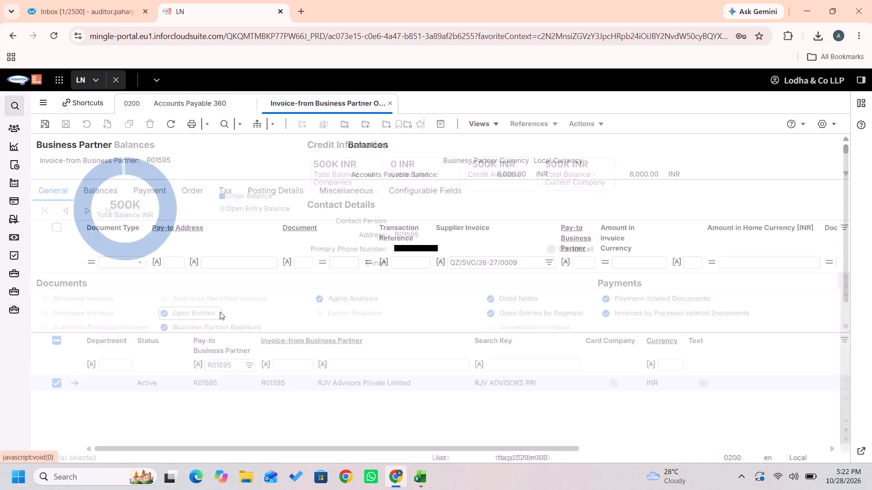
# Copy supplier invoice number "RJV/147/2026-27," from row 52 of the Excel sheet and replace the Supplier Invoice filter of LN's open entries with it.
pyautogui.click(495, 260)
pyautogui.hotkey('alt', 'Tab')
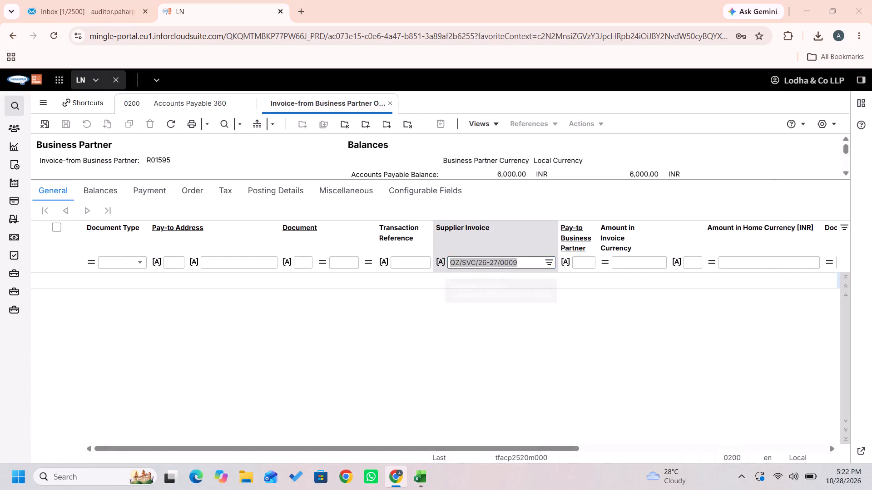
pyautogui.press('Right')
pyautogui.press('Right')
pyautogui.press('Right')
pyautogui.press('Right')
pyautogui.press('Right')
pyautogui.press('Right')
pyautogui.press('Left')
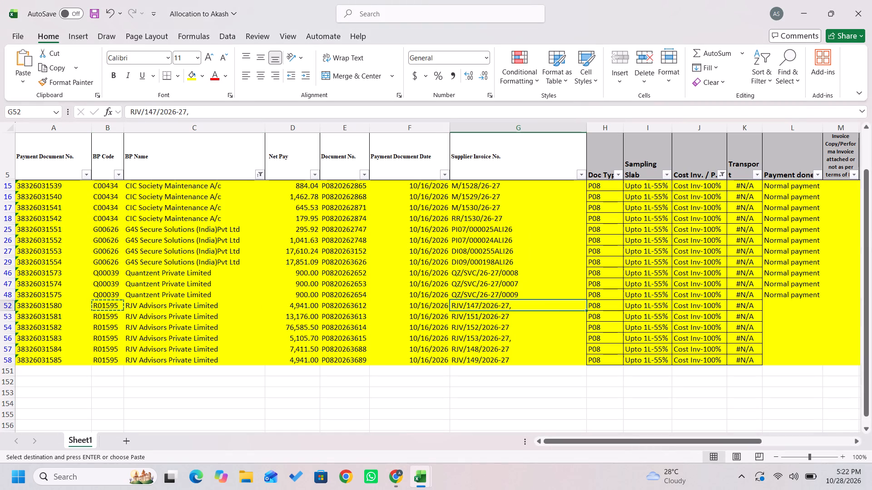
pyautogui.hotkey('ctrl', 'c')
pyautogui.hotkey('alt', 'Tab')
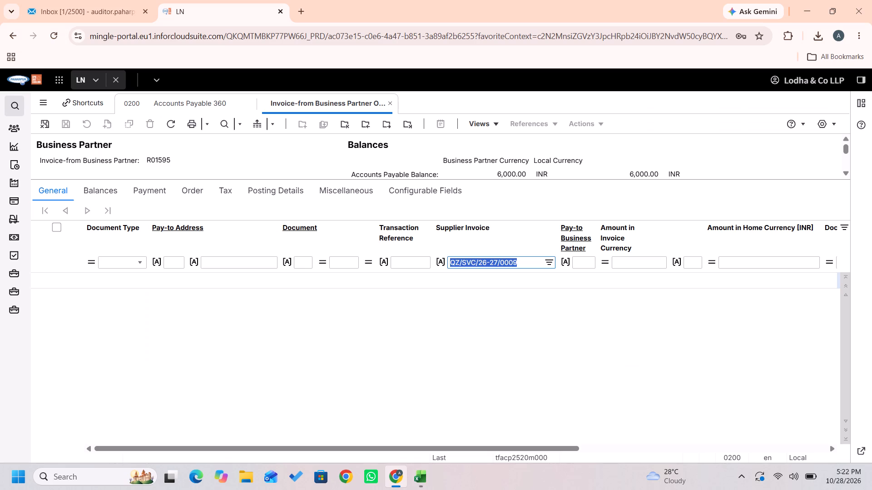
pyautogui.hotkey('ctrl', 'v')
pyautogui.press('Return')
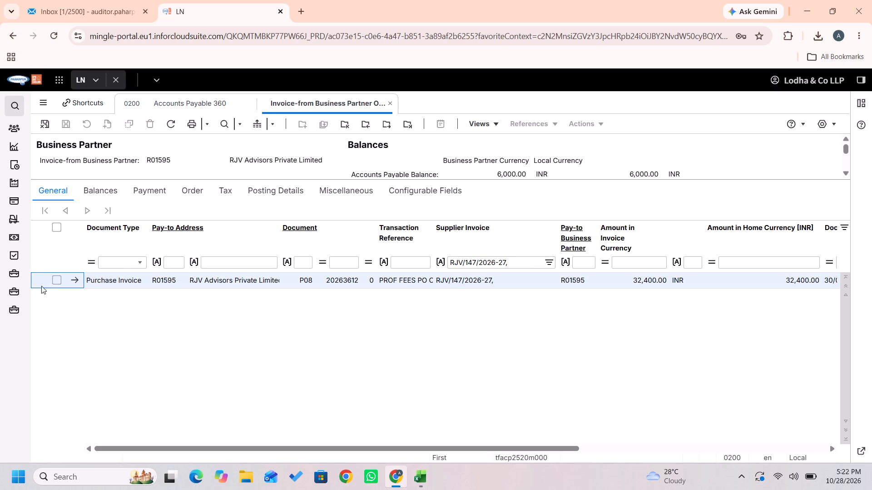
# Select purchase invoice "RJV/147/2026-27," and open its payment-related documents.
pyautogui.click(56, 280)
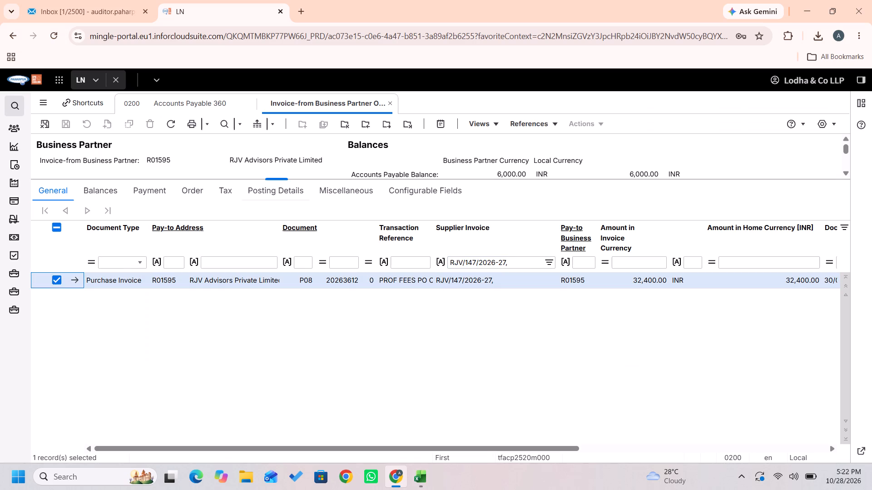
pyautogui.hotkey('shift', 'r')
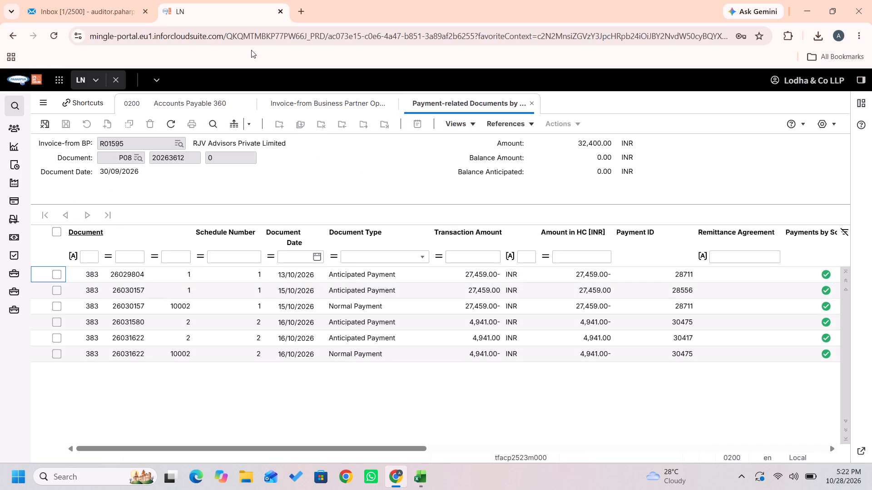
# Switch to the Excel allocation sheet and fill "Normal payment" down from row 48 into the Payment done cell of row 52.
pyautogui.hotkey('alt', 'Tab')
pyautogui.press('Right')
pyautogui.press('Right')
pyautogui.press('Right')
pyautogui.press('Right')
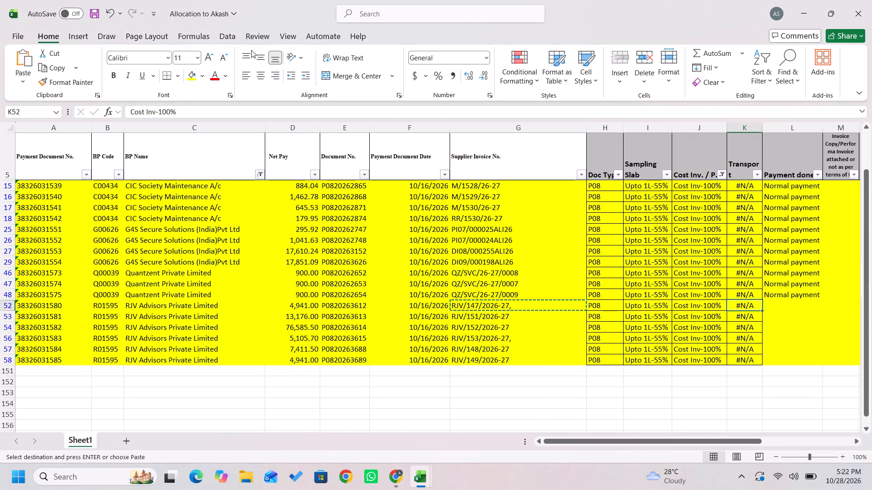
pyautogui.press('Right')
pyautogui.press('Up')
pyautogui.hotkey('shift', 'Down')
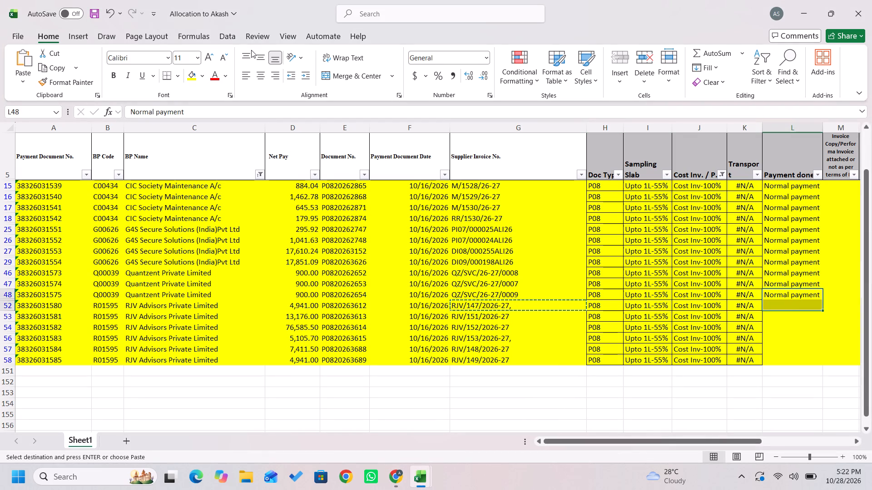
pyautogui.hotkey('ctrl', 'd')
# Copy supplier invoice number RJV/151/2026-27 from row 53 of the allocation sheet.
pyautogui.press('Down')
pyautogui.press('Down')
pyautogui.press('Left')
pyautogui.press('Left')
pyautogui.press('Left')
pyautogui.press('Left')
pyautogui.press('Left')
pyautogui.press('Left')
pyautogui.press('Left')
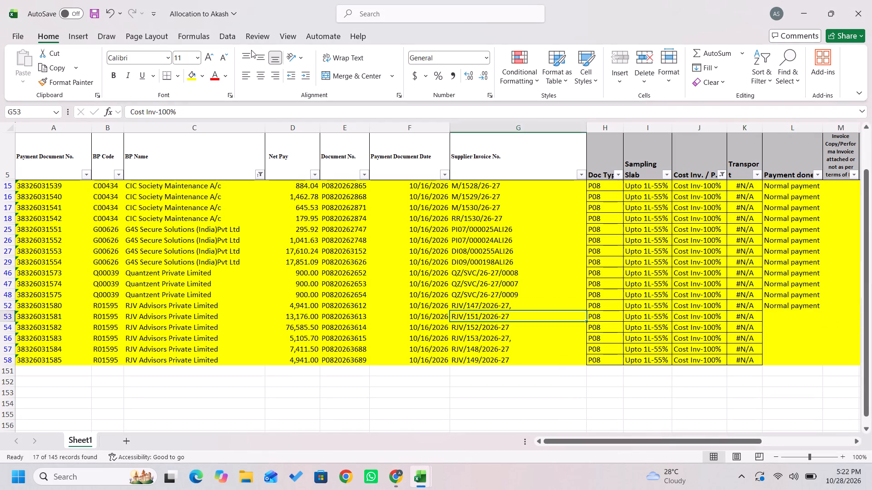
pyautogui.press('Right')
pyautogui.press('Right')
pyautogui.press('Right')
pyautogui.press('Left')
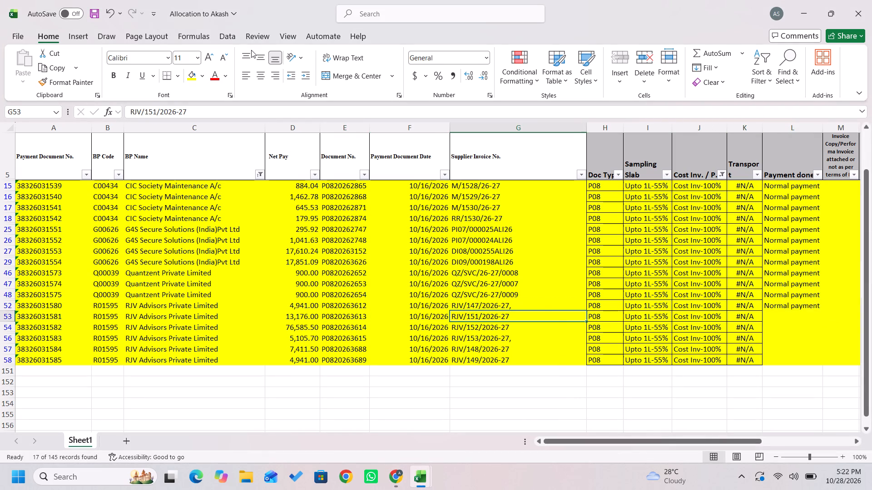
pyautogui.hotkey('ctrl', 'c')
# In LN, close the previous invoice's payment-related documents and replace the open entries' Supplier Invoice filter with RJV/151/2026-27.
pyautogui.hotkey('alt', 'Tab')
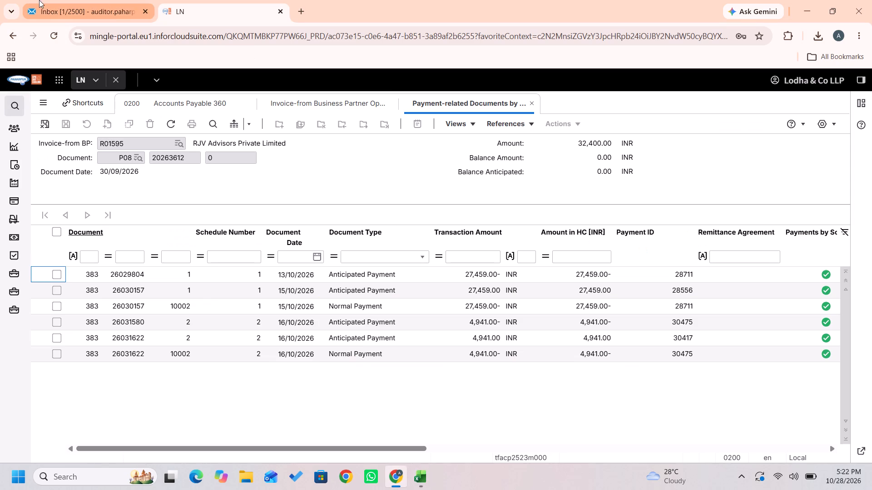
pyautogui.click(342, 96)
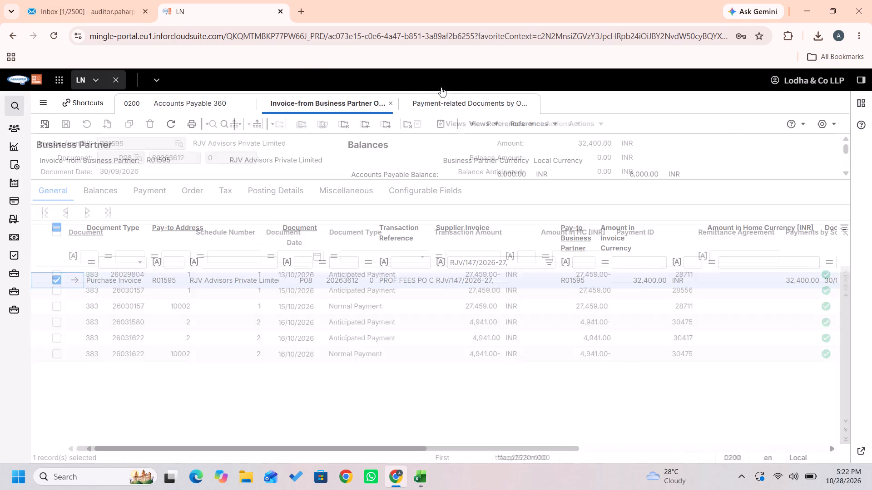
pyautogui.click(532, 103)
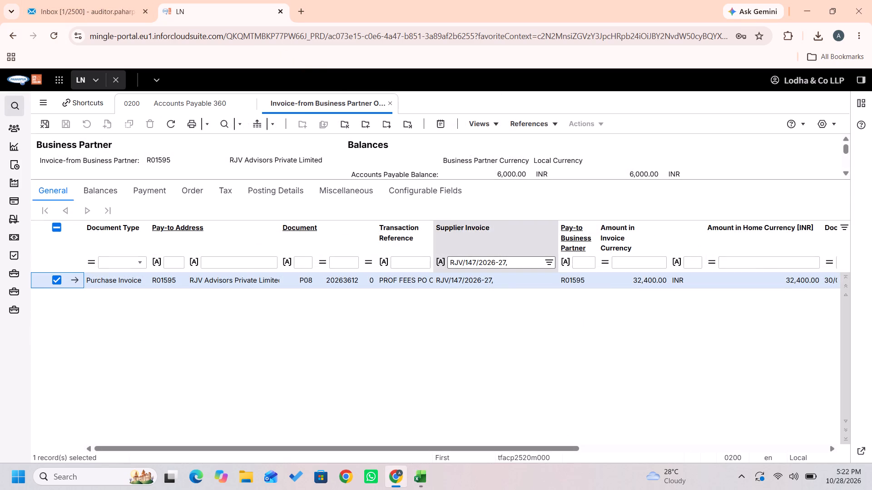
pyautogui.click(508, 264)
pyautogui.hotkey('ctrl', 'v')
pyautogui.press('Return')
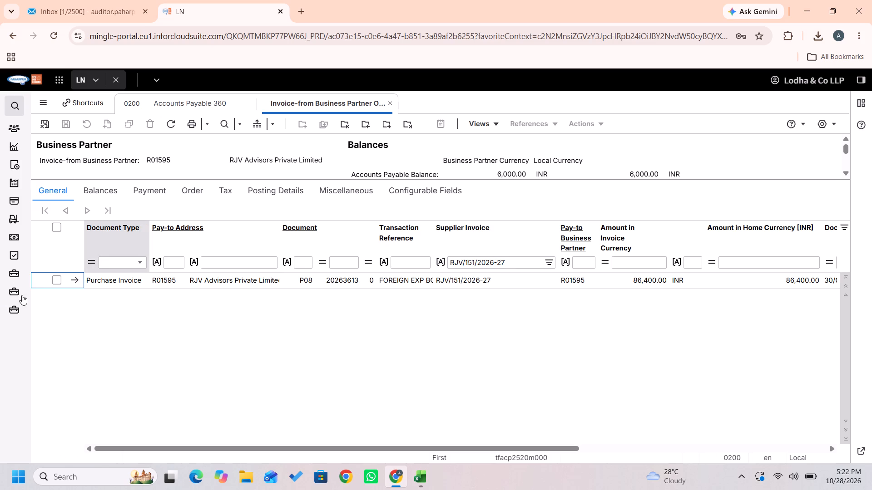
# Select purchase invoice RJV/151/2026-27 and open its payment-related documents.
pyautogui.click(57, 280)
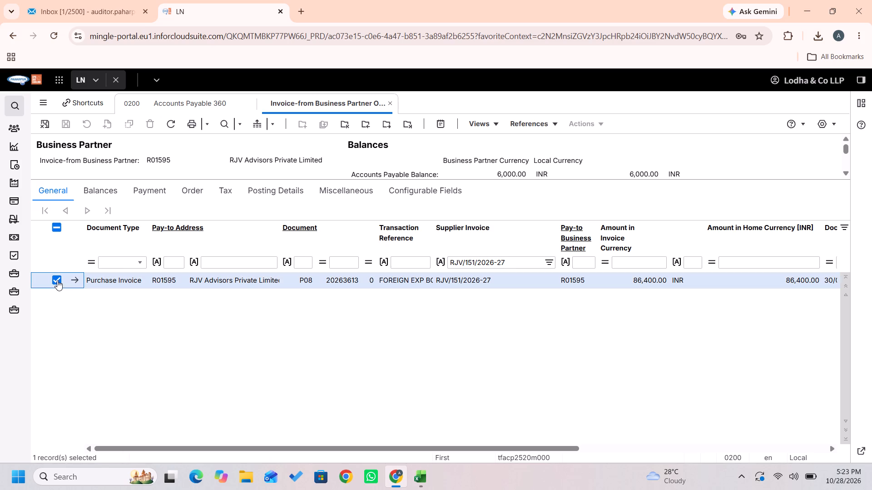
pyautogui.hotkey('shift', 'v')
pyautogui.hotkey('shift', 'r')
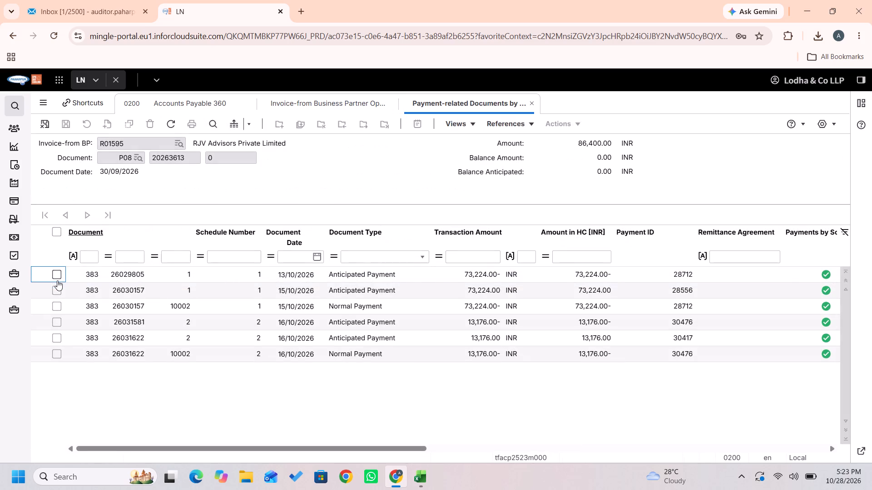
# Switch to the Excel allocation sheet and fill "Normal payment" down from row 52 into the Payment done cell of row 53.
pyautogui.hotkey('alt', 'Tab')
pyautogui.press('Right')
pyautogui.press('Right')
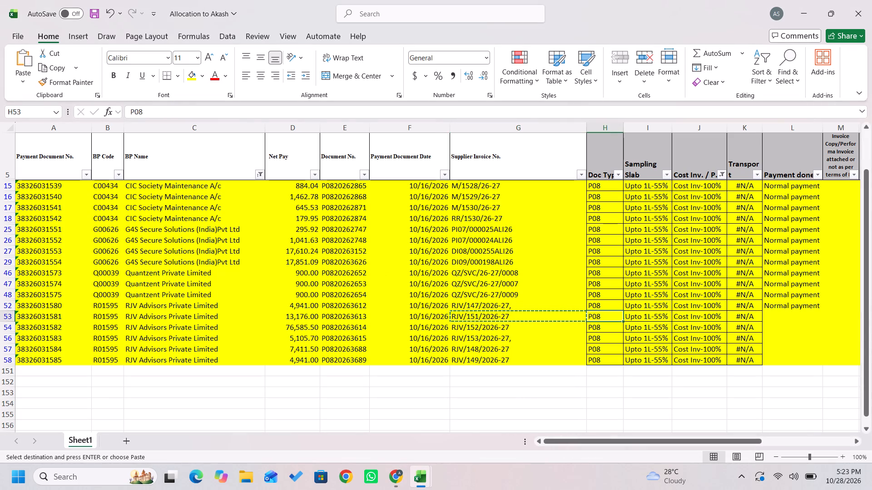
pyautogui.press('Right')
pyautogui.press('Right')
pyautogui.press('Right')
pyautogui.press('Up')
pyautogui.hotkey('shift', 'Down')
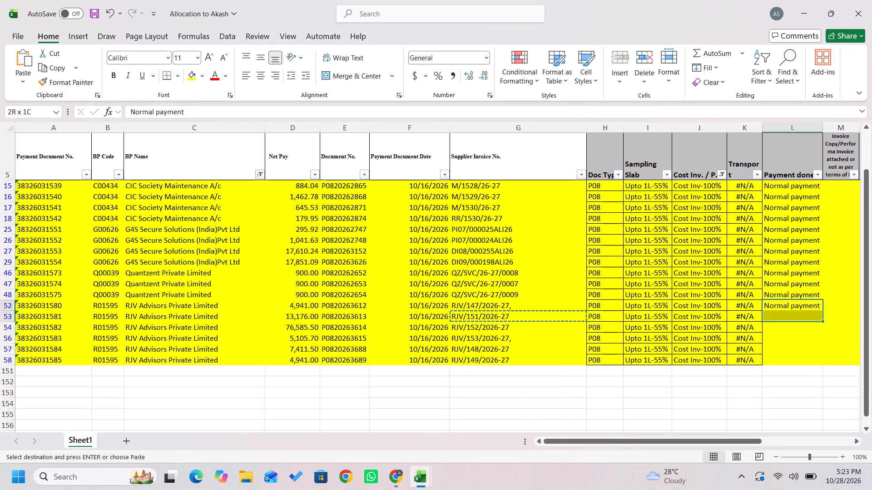
pyautogui.hotkey('ctrl', 'd')
# Copy supplier invoice number RJV/152/2026-27 from row 54 of the allocation sheet.
pyautogui.press('Down')
pyautogui.press('Down')
pyautogui.press('Left')
pyautogui.press('Left')
pyautogui.press('Left')
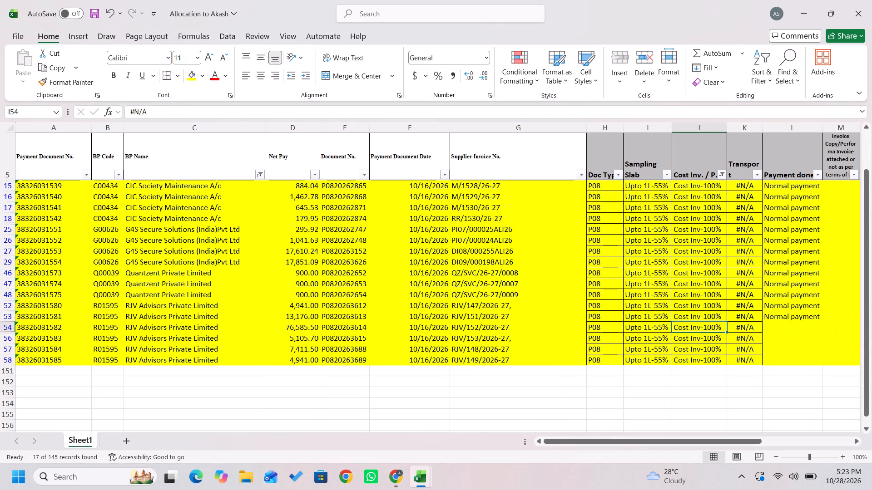
pyautogui.press('Left')
pyautogui.press('Left')
pyautogui.hotkey('ctrl', 'c')
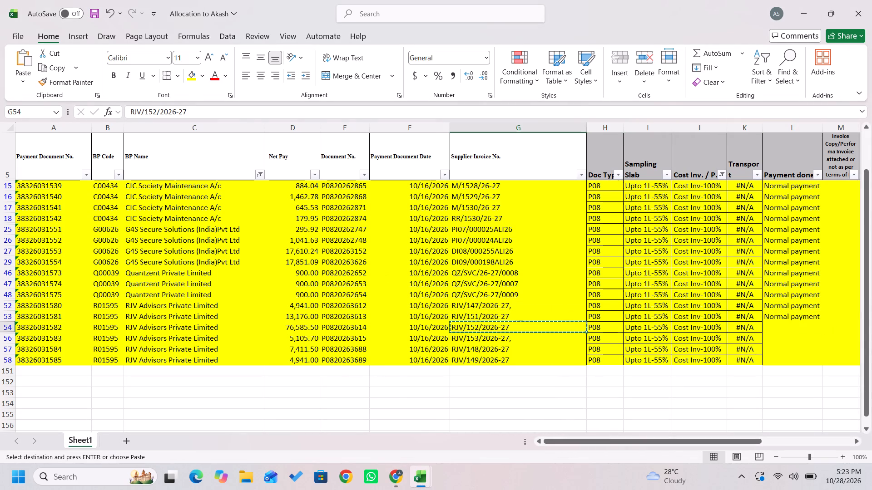
# In LN, replace the open entries' Supplier Invoice filter with RJV/152/2026-27 and close the previous invoice's payment-related documents.
pyautogui.hotkey('alt', 'Tab')
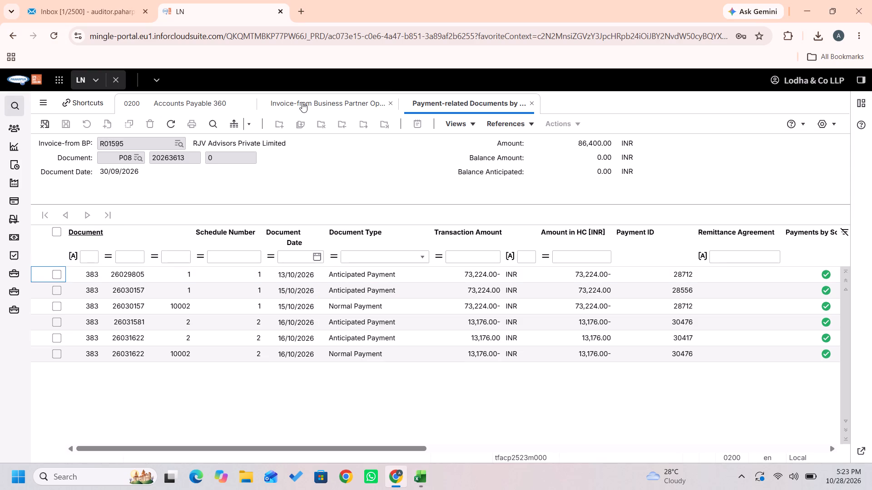
pyautogui.click(302, 102)
pyautogui.click(486, 265)
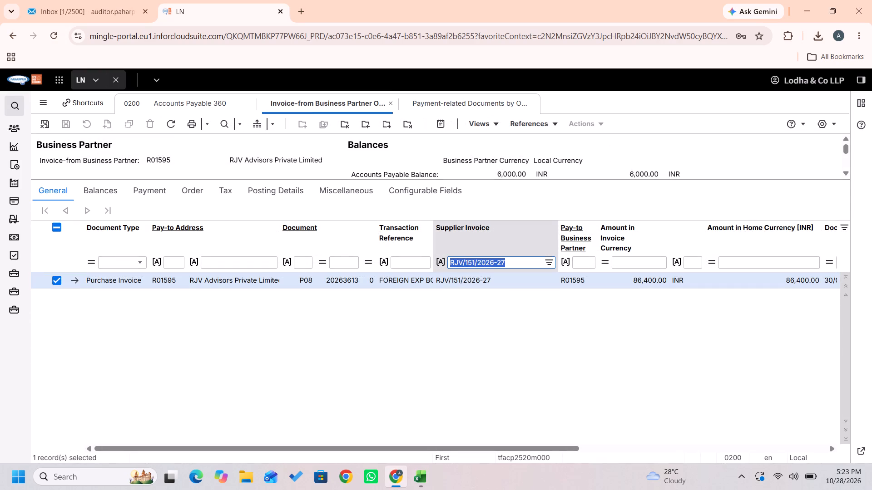
pyautogui.hotkey('ctrl', 'v')
pyautogui.press('Return')
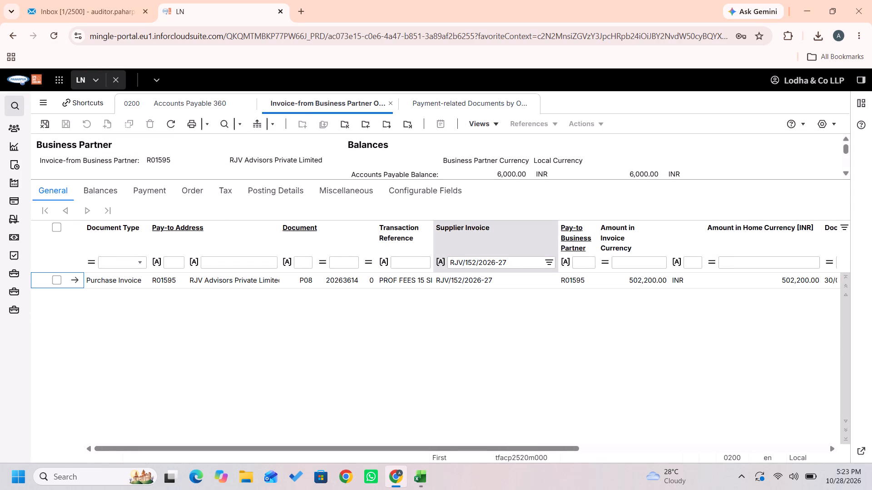
pyautogui.click(530, 102)
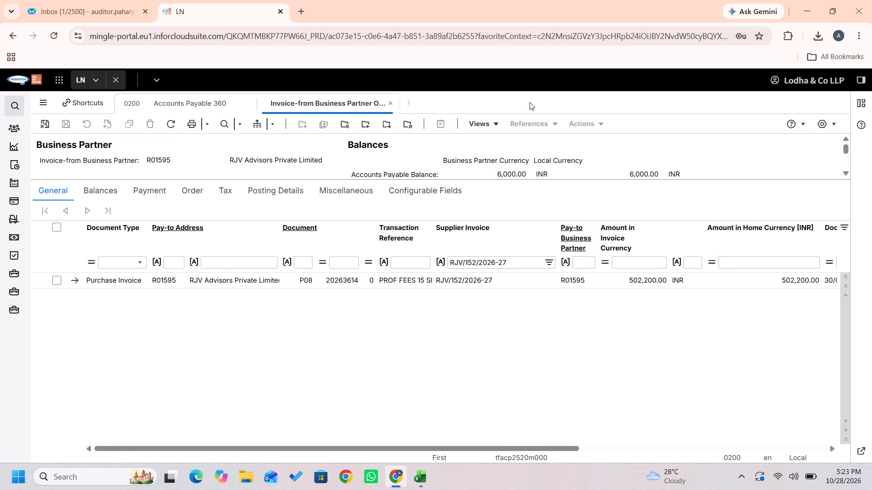
# Select purchase invoice RJV/152/2026-27 and open its payment-related documents.
pyautogui.click(56, 279)
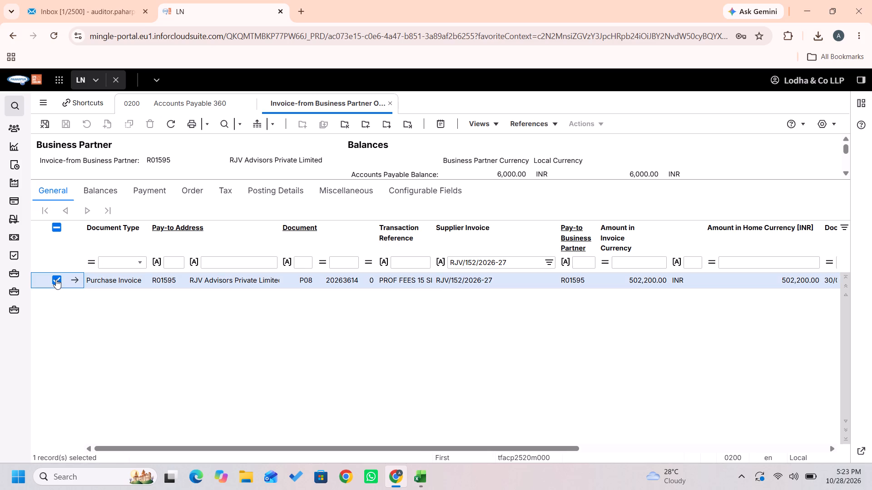
pyautogui.hotkey('shift', 'r')
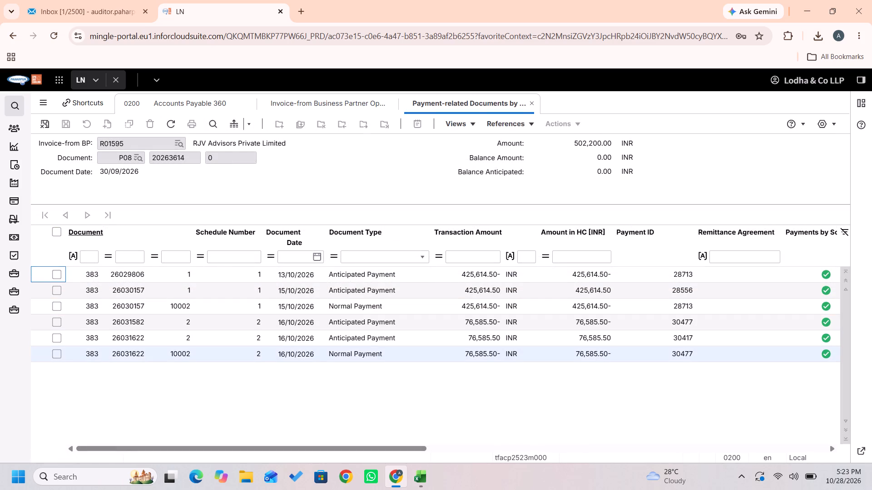
# Switch to the Excel allocation sheet and fill "Normal payment" down from row 53 into the Payment done cell of row 54.
pyautogui.hotkey('alt', 'Tab')
pyautogui.press('Right')
pyautogui.press('Right')
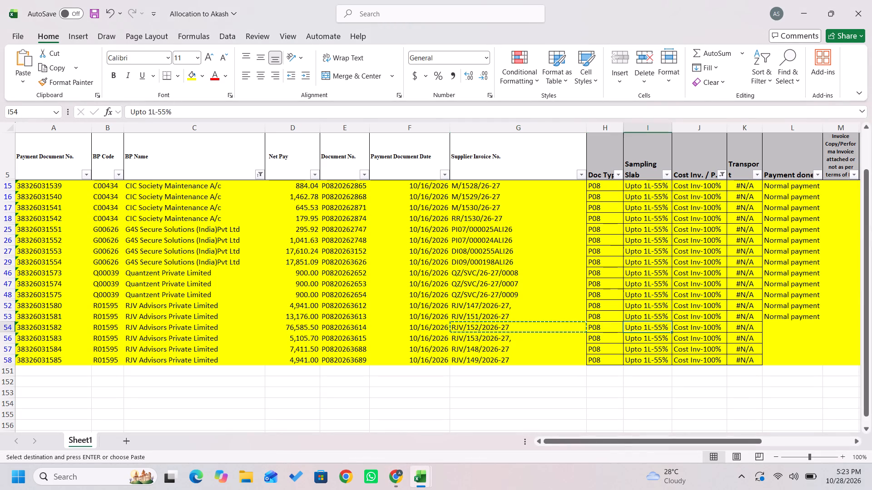
pyautogui.press('Right')
pyautogui.press('Right')
pyautogui.press('Right')
pyautogui.press('Up')
pyautogui.hotkey('shift', 'Down')
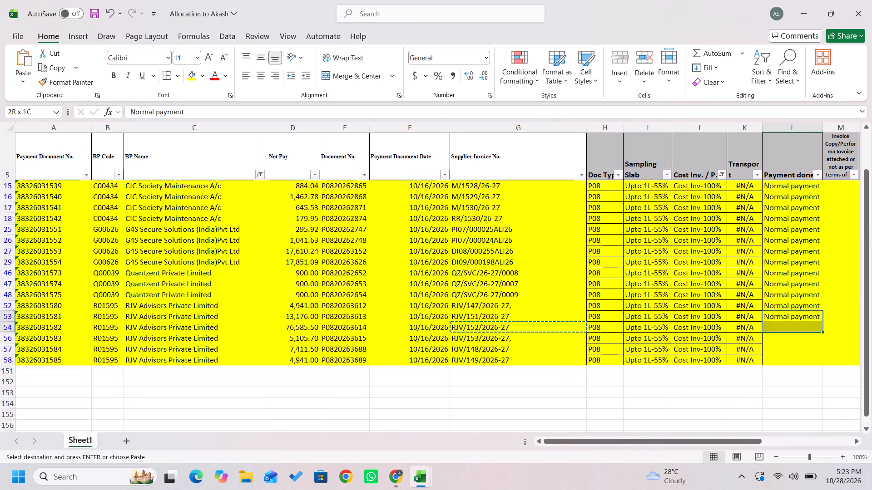
pyautogui.hotkey('ctrl', 'd')
# Copy supplier invoice number RJV/153/2026-27 from row 56 of the allocation sheet.
pyautogui.press('Down')
pyautogui.press('Down')
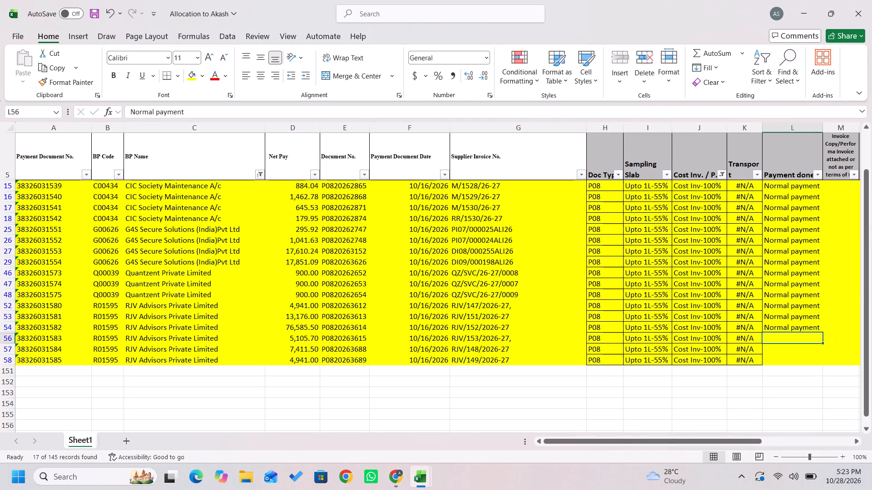
pyautogui.press('Left')
pyautogui.press('Left')
pyautogui.press('Left')
pyautogui.press('Left')
pyautogui.press('Left')
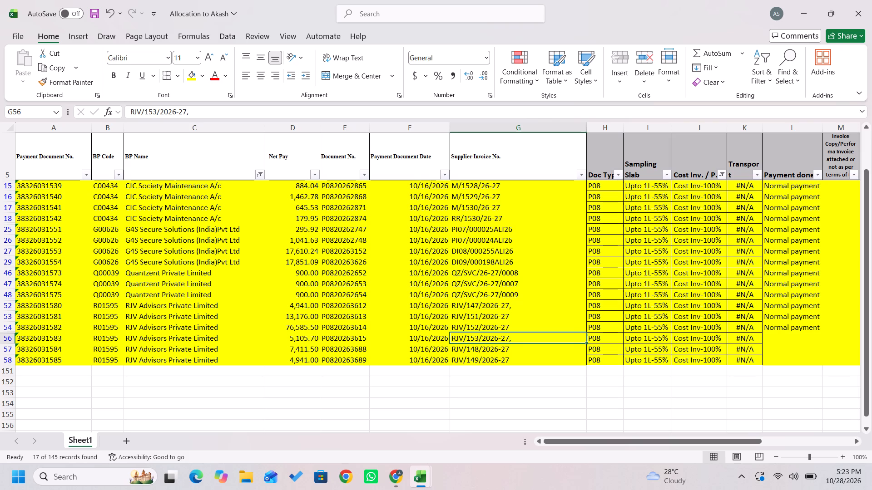
pyautogui.hotkey('ctrl', 'c')
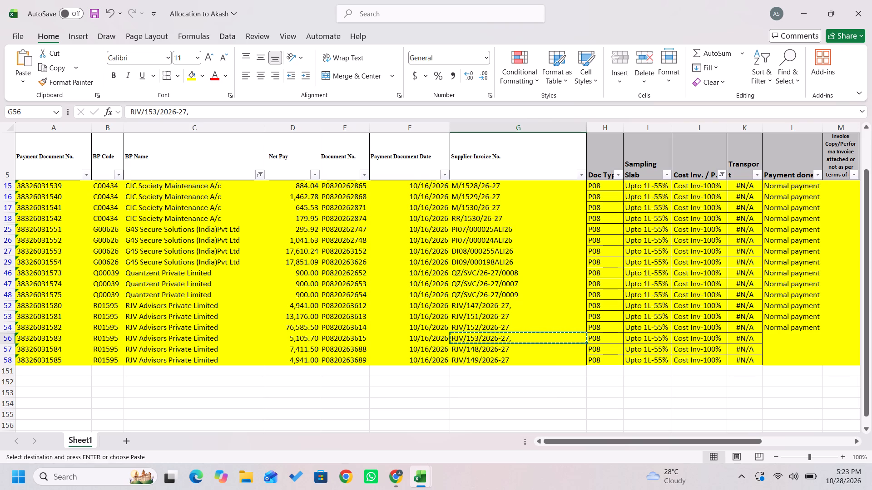
# In LN, replace the open entries' Supplier Invoice filter with RJV/153/2026-27, removing the copied trailing comma.
pyautogui.hotkey('alt', 'Tab')
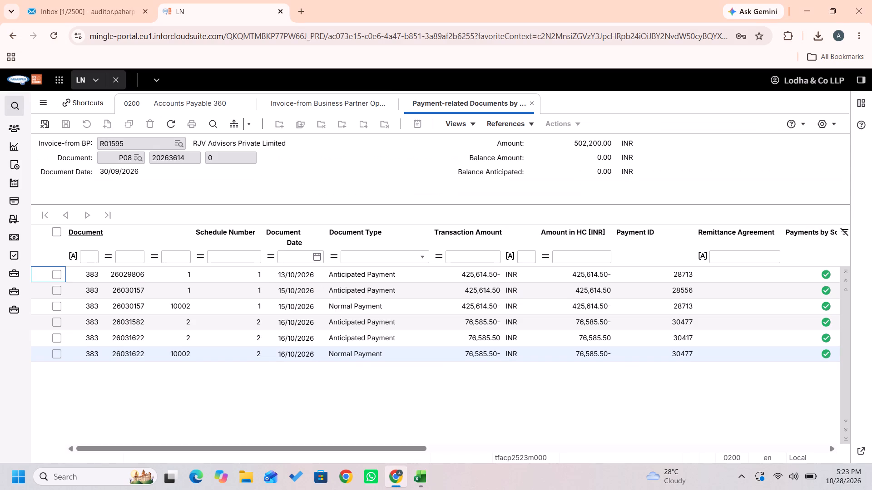
pyautogui.click(331, 106)
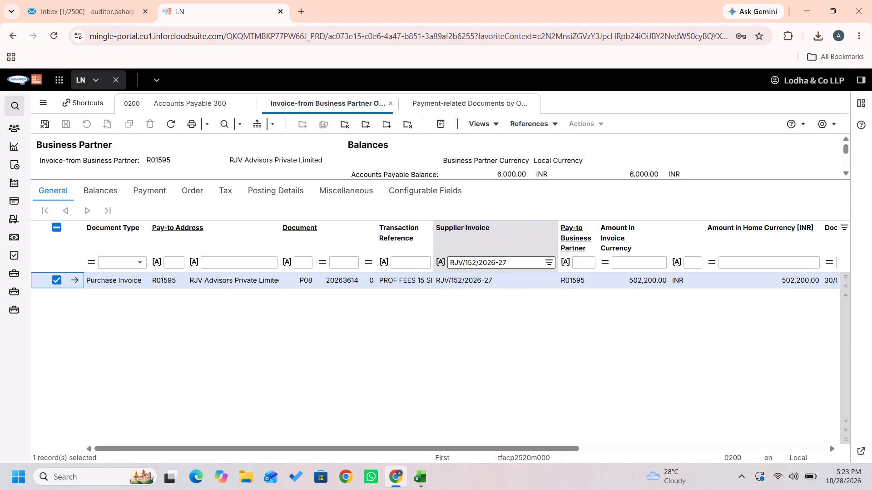
pyautogui.click(517, 266)
pyautogui.hotkey('ctrl', 'v')
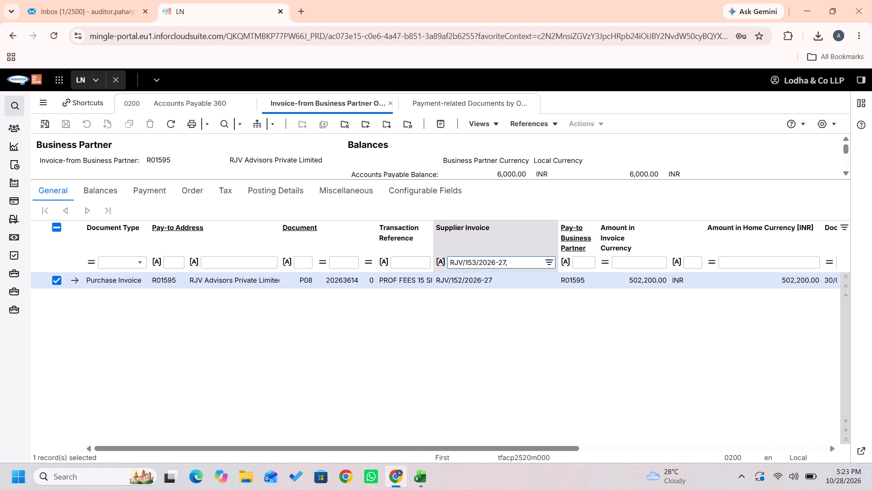
pyautogui.press('BackSpace')
pyautogui.press('Return')
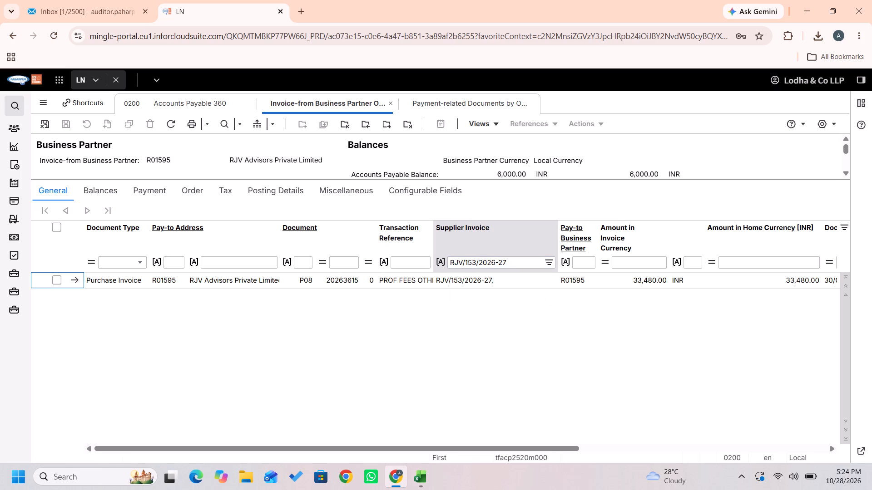
# Select purchase invoice RJV/153/2026-27 and open its payment-related documents.
pyautogui.click(54, 279)
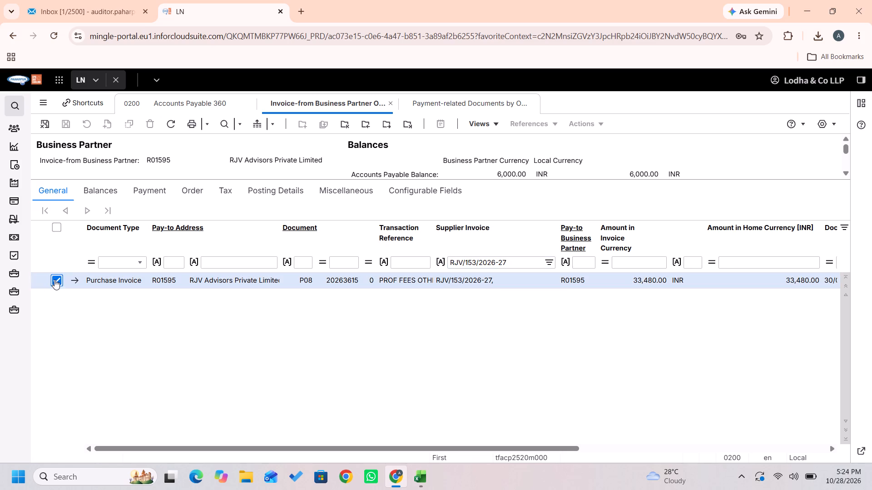
pyautogui.hotkey('shift', 'r')
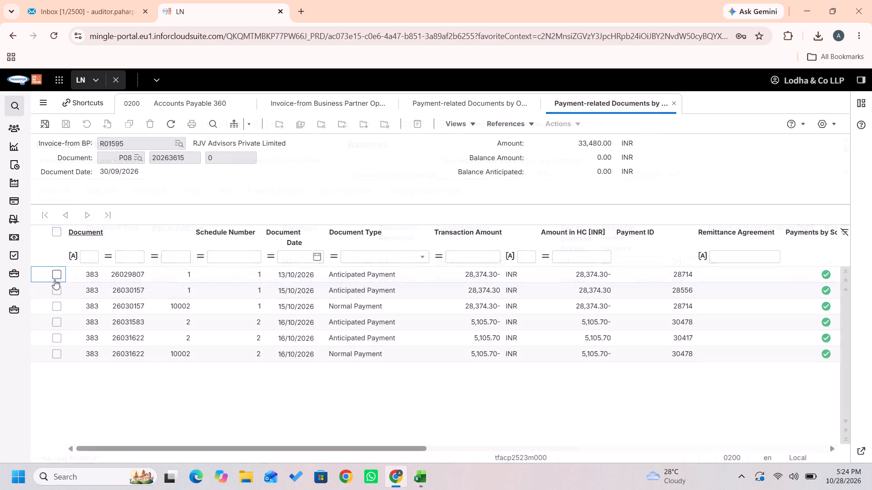
# Switch to the Excel allocation sheet and fill "Normal payment" down from row 54 into the Payment done cell of row 56.
pyautogui.hotkey('alt', 'Tab')
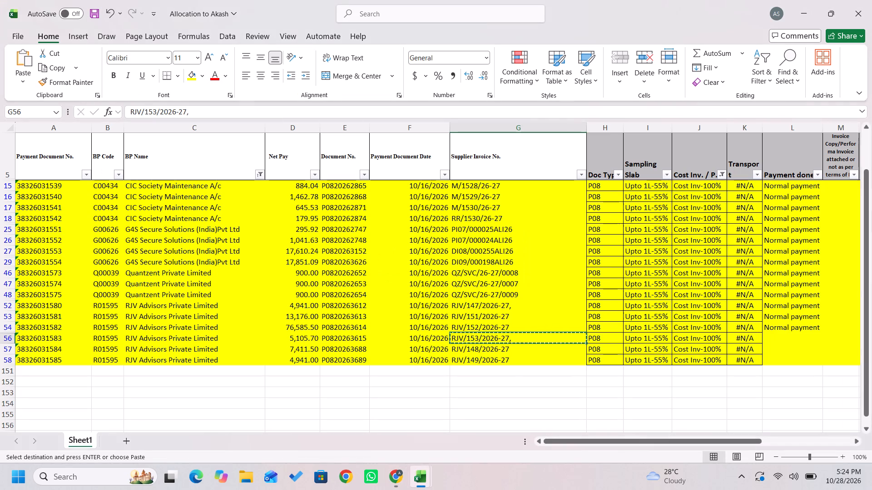
pyautogui.press('Right')
pyautogui.press('Right')
pyautogui.press('Right')
pyautogui.press('Right')
pyautogui.press('Right')
pyautogui.press('Right')
pyautogui.press('Up')
pyautogui.press('Left')
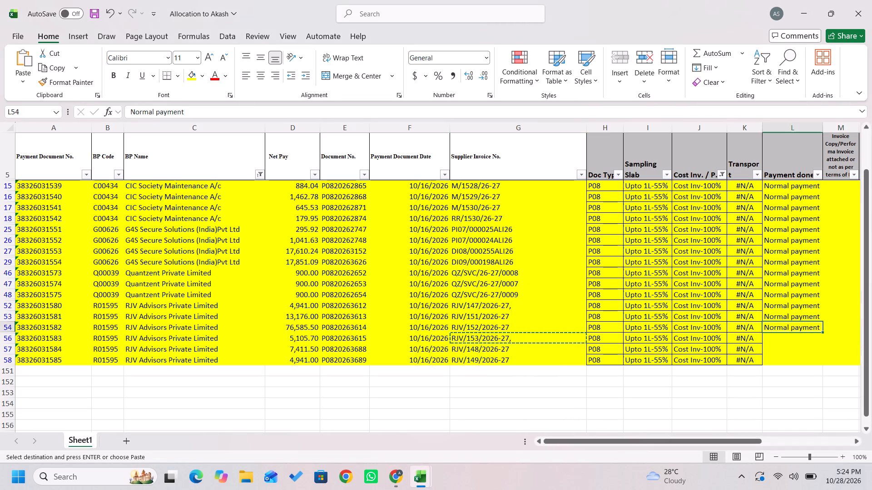
pyautogui.hotkey('shift', 'Down')
pyautogui.hotkey('ctrl', 'd')
# Copy supplier invoice number RJV/148/2026-27 from row 57 of the allocation sheet.
pyautogui.press('Down')
pyautogui.press('Down')
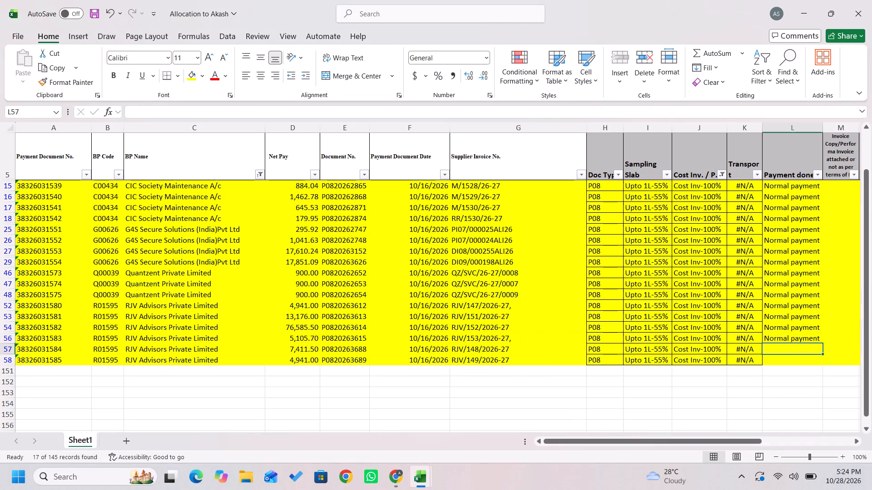
pyautogui.press('Left')
pyautogui.press('Left')
pyautogui.press('Left')
pyautogui.press('Left')
pyautogui.press('Left')
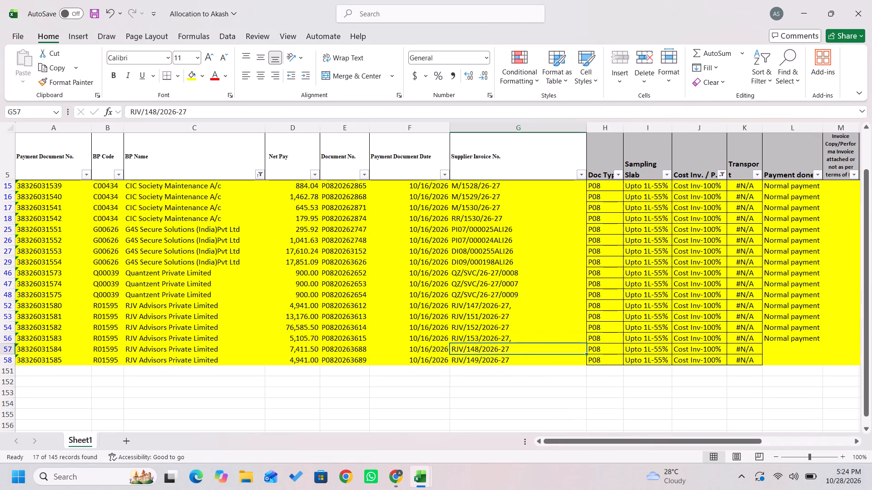
pyautogui.hotkey('ctrl', 'c')
# In LN, close both open payment-related documents views and replace the open entries' Supplier Invoice filter with RJV/148/2026-27.
pyautogui.hotkey('alt', 'Tab')
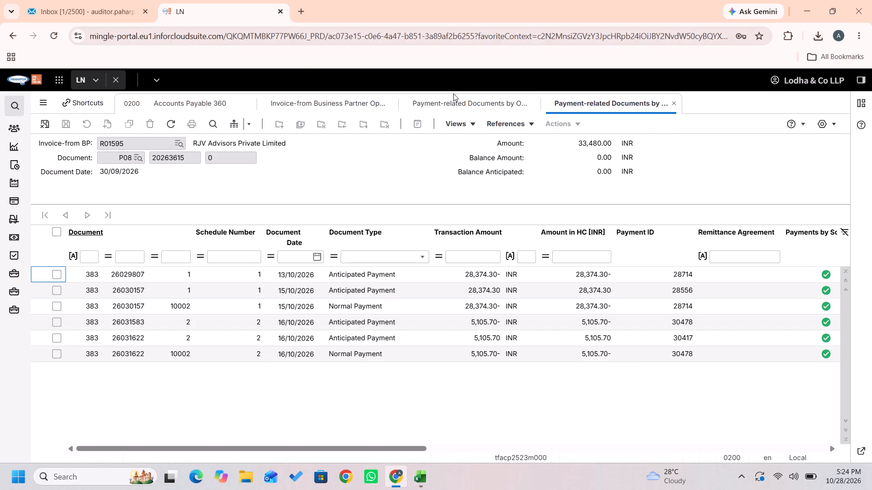
pyautogui.click(532, 105)
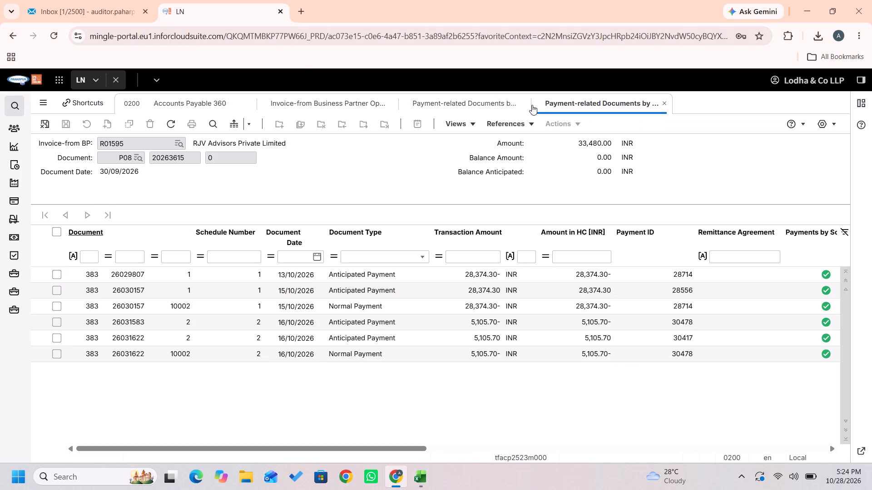
pyautogui.click(532, 105)
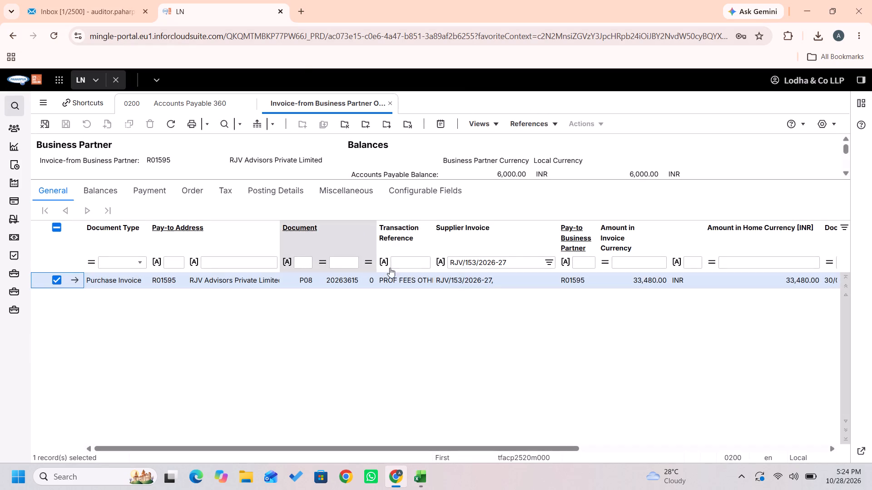
pyautogui.click(496, 267)
pyautogui.hotkey('ctrl', 'v')
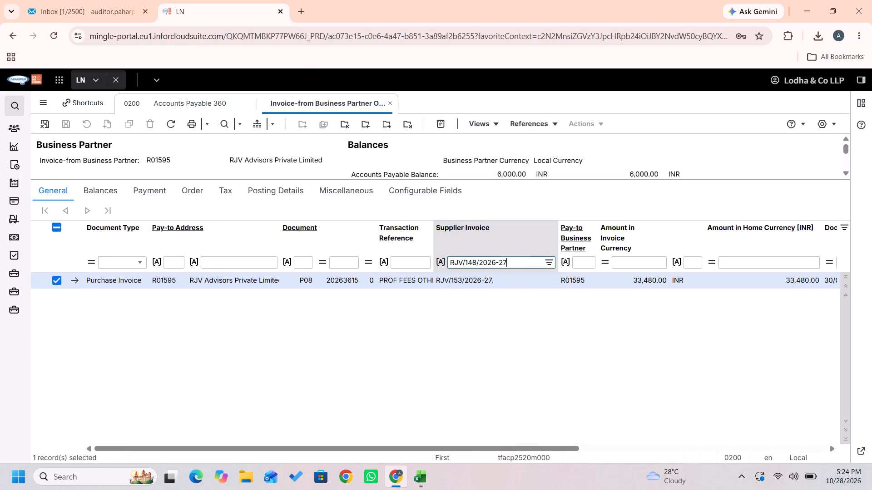
pyautogui.press('\\')
pyautogui.press('BackSpace')
pyautogui.press('Return')
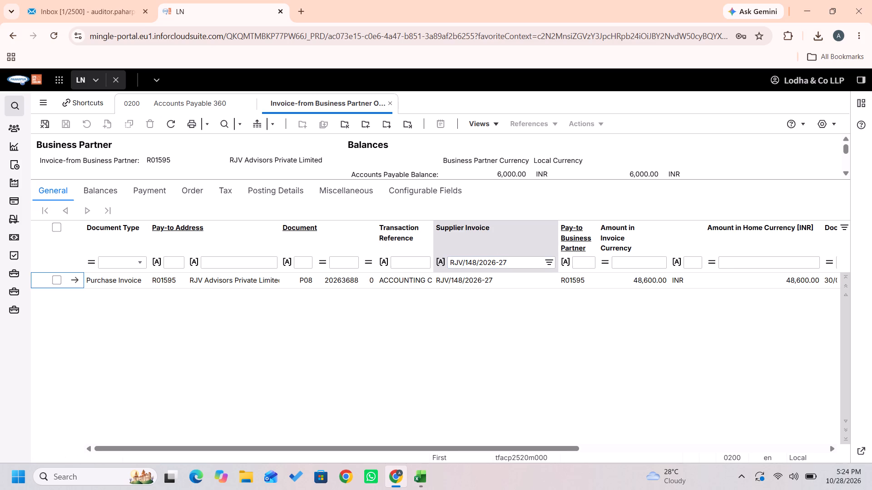
# Select purchase invoice RJV/148/2026-27 and open its payment-related documents.
pyautogui.click(55, 277)
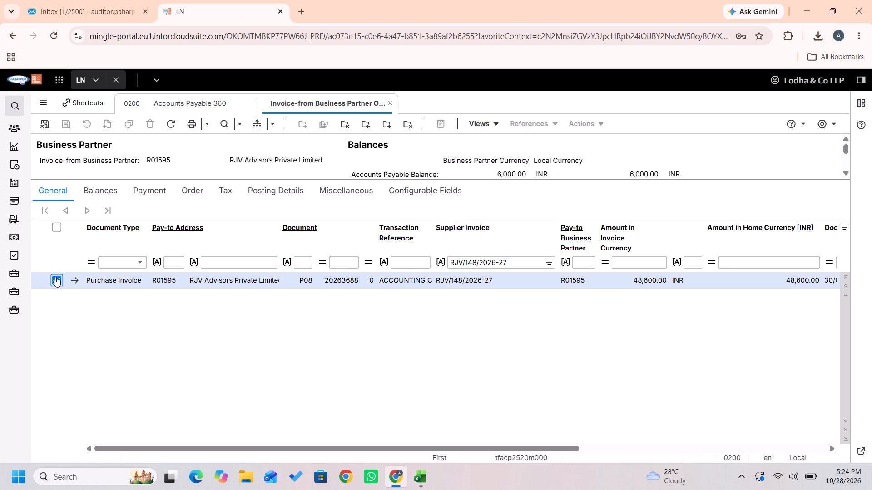
pyautogui.hotkey('ctrl', 'r')
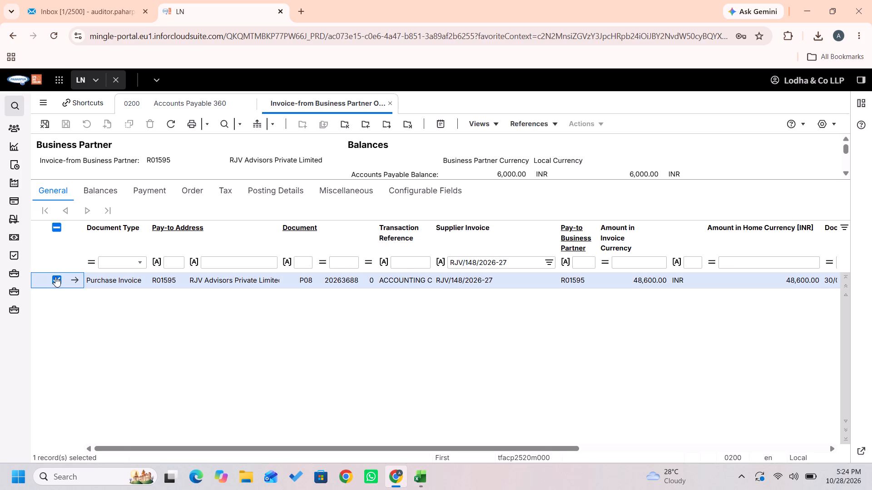
pyautogui.hotkey('shift', 'r')
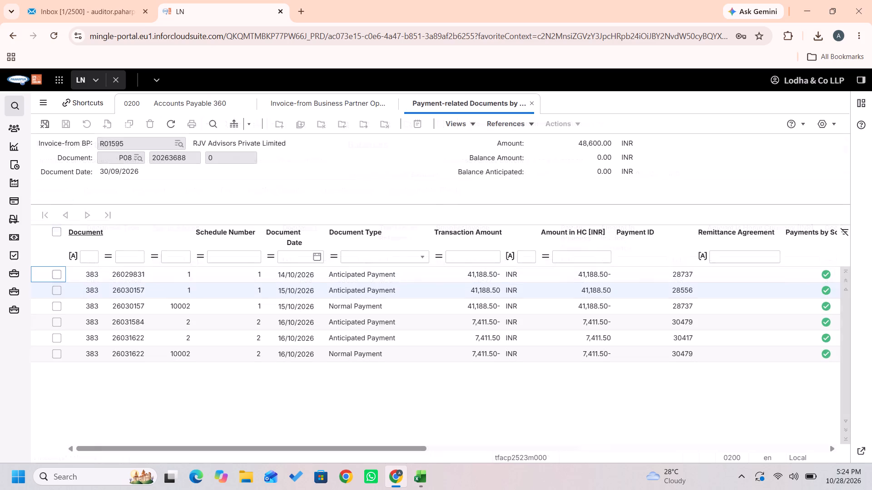
# Switch to the Excel allocation sheet and fill "Normal payment" down from row 56 into the Payment done cell of row 57.
pyautogui.hotkey('alt', 'Tab')
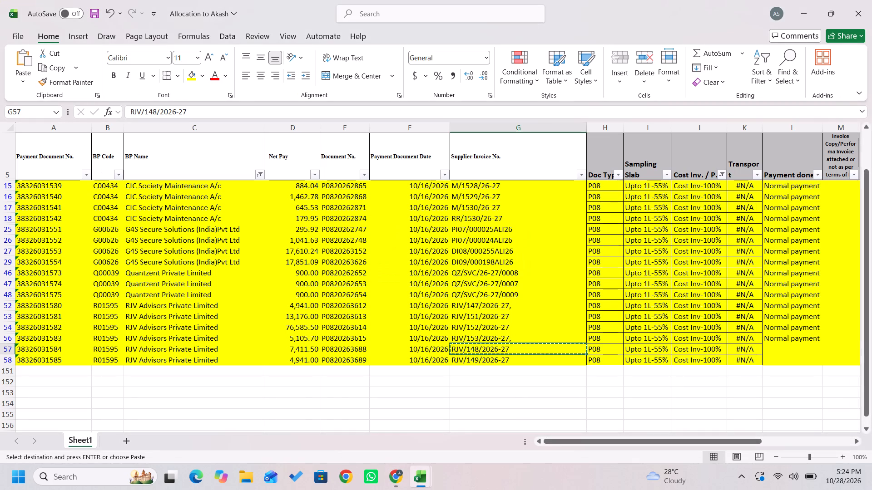
pyautogui.press('Right')
pyautogui.press('Right')
pyautogui.press('Right')
pyautogui.press('Escape')
pyautogui.press('Right')
pyautogui.press('Right')
pyautogui.press('Up')
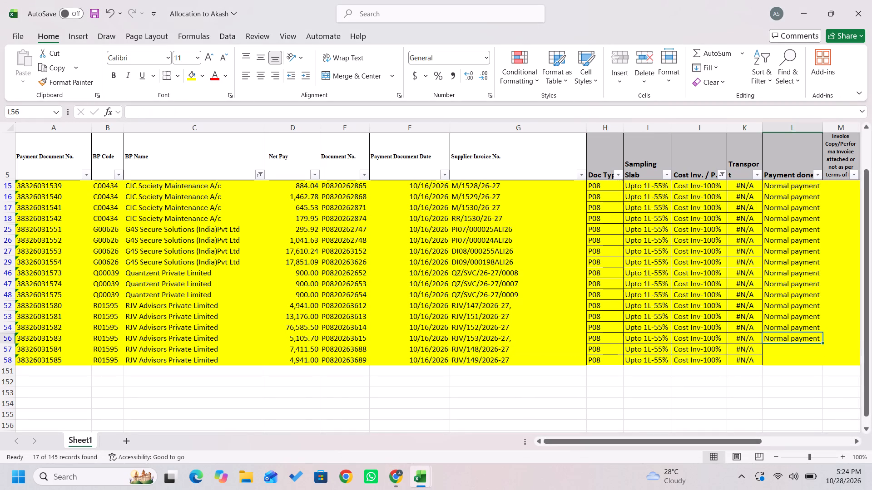
pyautogui.hotkey('shift', 'Down')
pyautogui.hotkey('ctrl', 'd')
# Copy supplier invoice number RJV/149/2026-27 from row 58 of the allocation sheet.
pyautogui.press('Down')
pyautogui.press('Down')
pyautogui.press('Left')
pyautogui.press('Left')
pyautogui.press('Left')
pyautogui.press('Left')
pyautogui.press('Left')
pyautogui.press('Left')
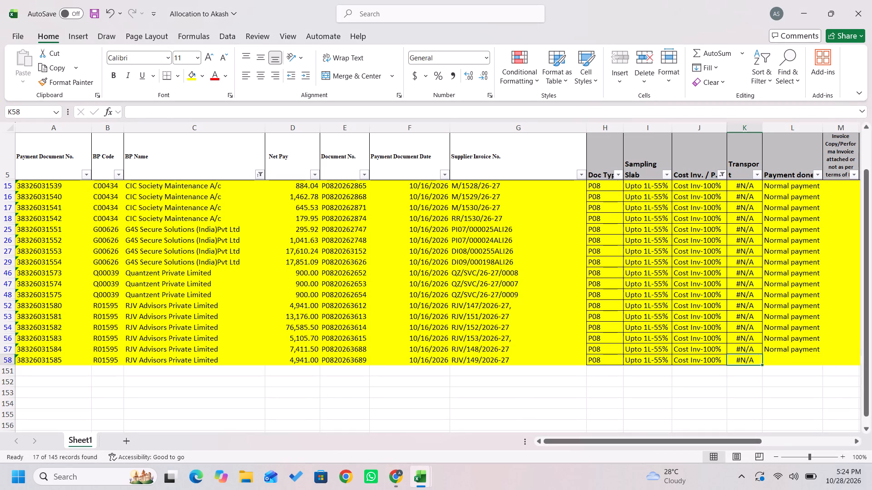
pyautogui.press('Right')
pyautogui.hotkey('ctrl', 'c')
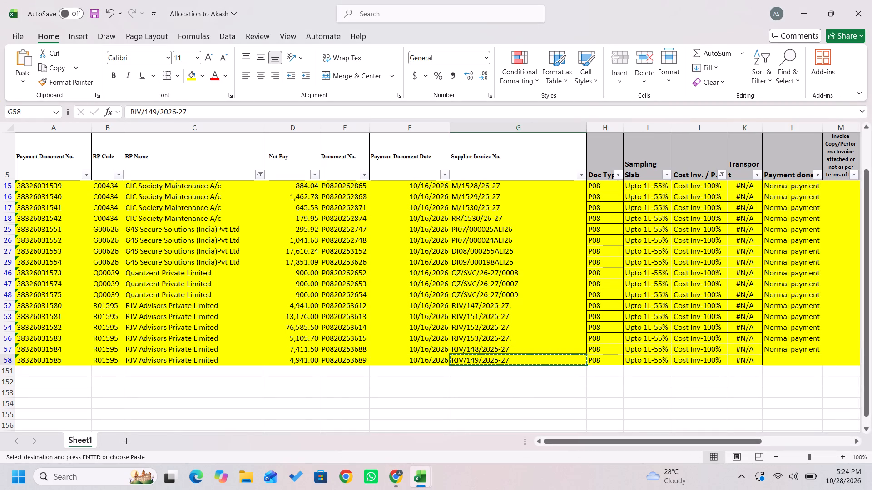
# In LN, return to the business partner's open entries and replace the Supplier Invoice filter with RJV/149/2026-27.
pyautogui.hotkey('alt', 'Tab')
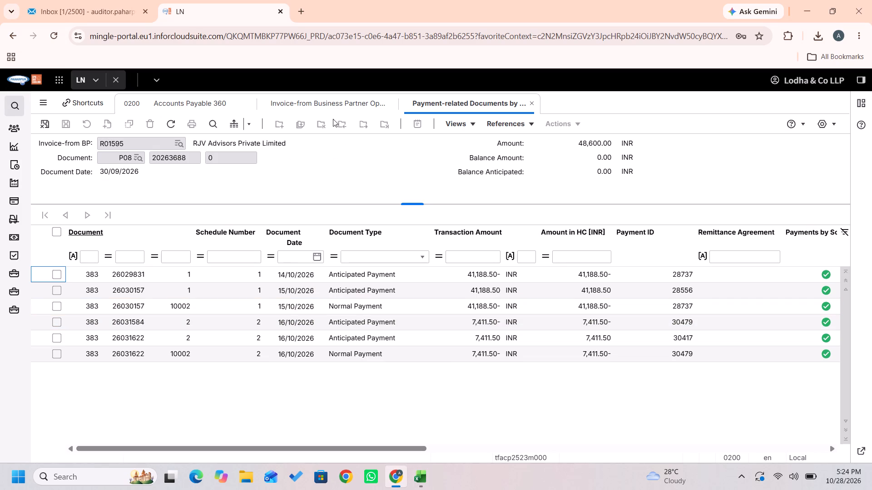
pyautogui.click(324, 100)
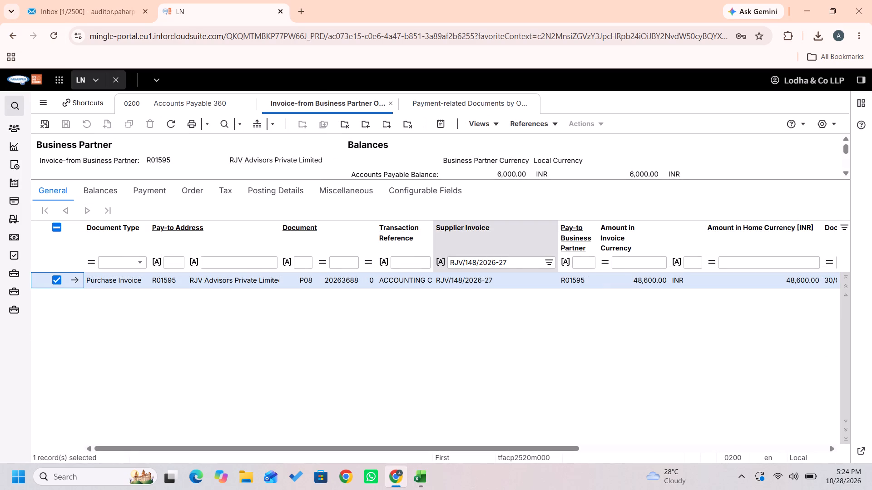
pyautogui.click(483, 269)
pyautogui.click(492, 263)
pyautogui.hotkey('ctrl', 'v')
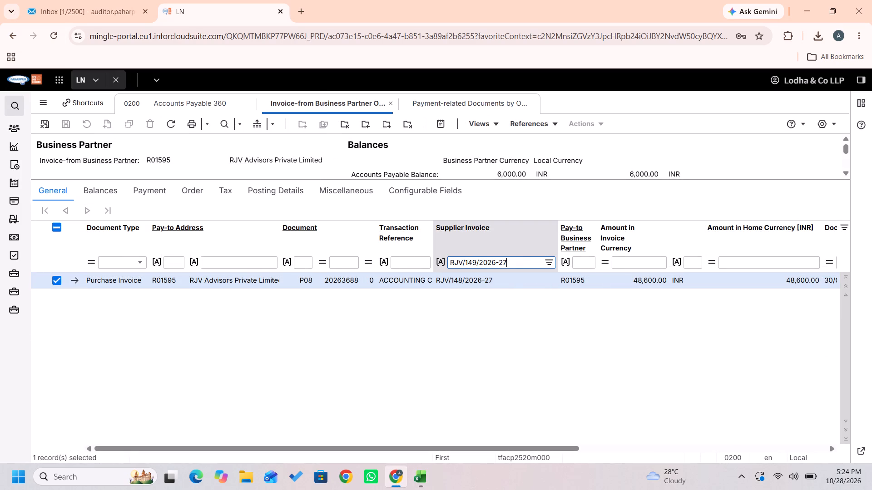
pyautogui.press('Return')
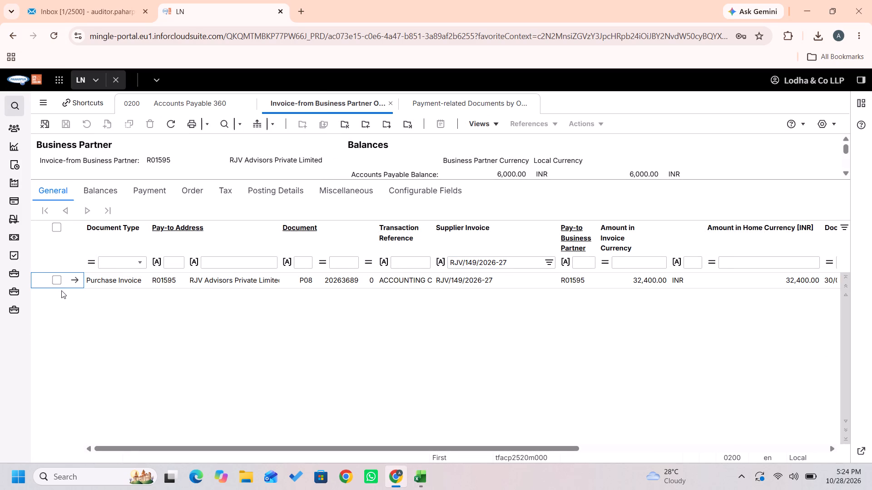
# Select purchase invoice RJV/149/2026-27 and open its payment-related documents.
pyautogui.click(56, 276)
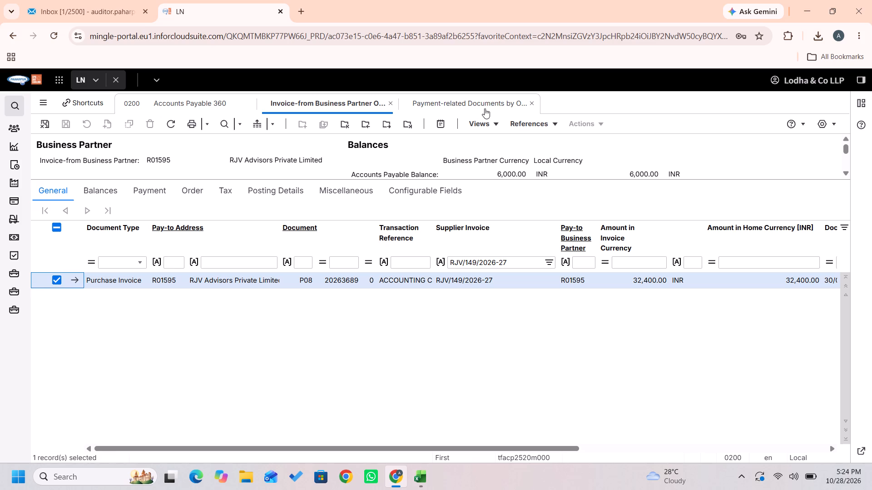
pyautogui.hotkey('shift', 'r')
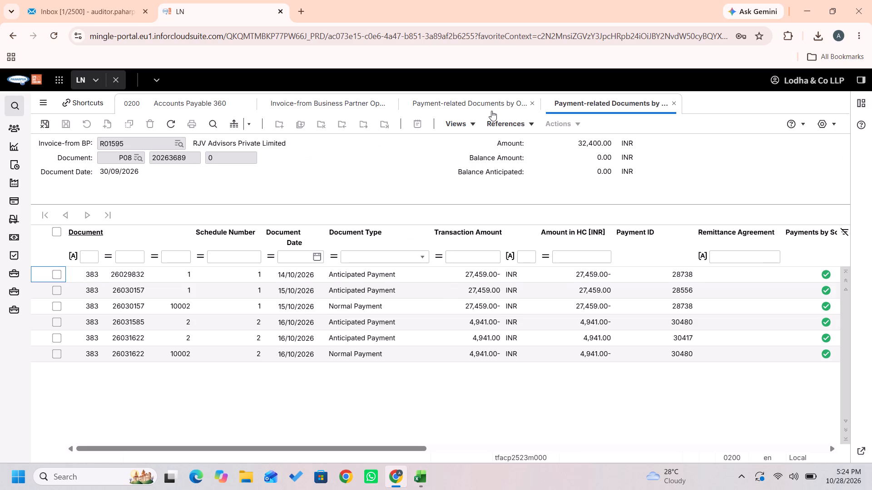
# Switch to the Excel allocation sheet and fill "Normal payment" down from row 57 into the Payment done cell of row 58.
pyautogui.hotkey('alt', 'Tab')
pyautogui.press('Right')
pyautogui.press('Right')
pyautogui.press('Right')
pyautogui.press('Right')
pyautogui.press('Right')
pyautogui.press('Up')
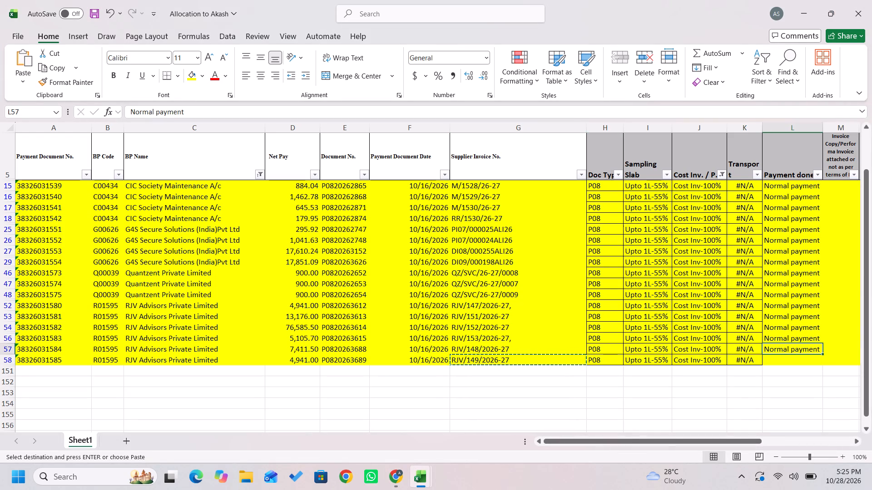
pyautogui.hotkey('shift', 'Down')
pyautogui.hotkey('ctrl', 'd')
# Go to the sheet's TDS columns and, in LN, open invoice RJV/149/2026-27's transaction lines to examine its TDS and GST postings.
pyautogui.press('Right')
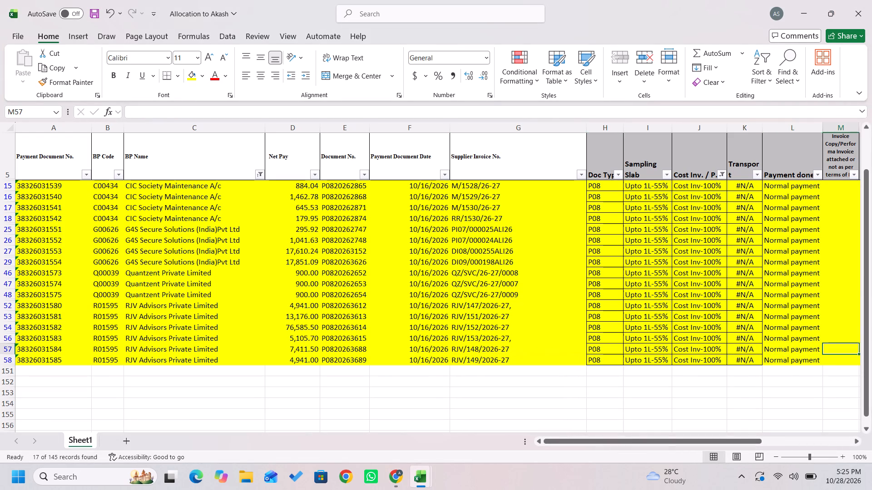
pyautogui.press('Escape')
pyautogui.press('Right')
pyautogui.press('Right')
pyautogui.press('Right')
pyautogui.press('Right')
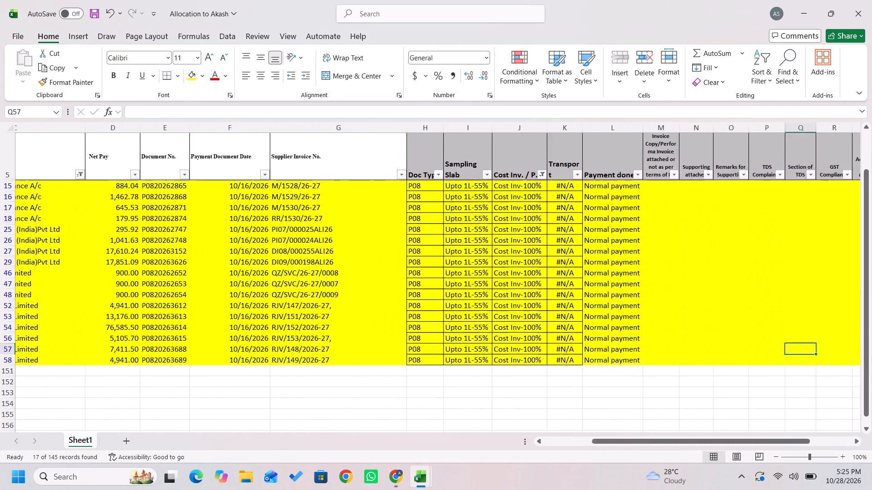
pyautogui.hotkey('alt', 'Tab')
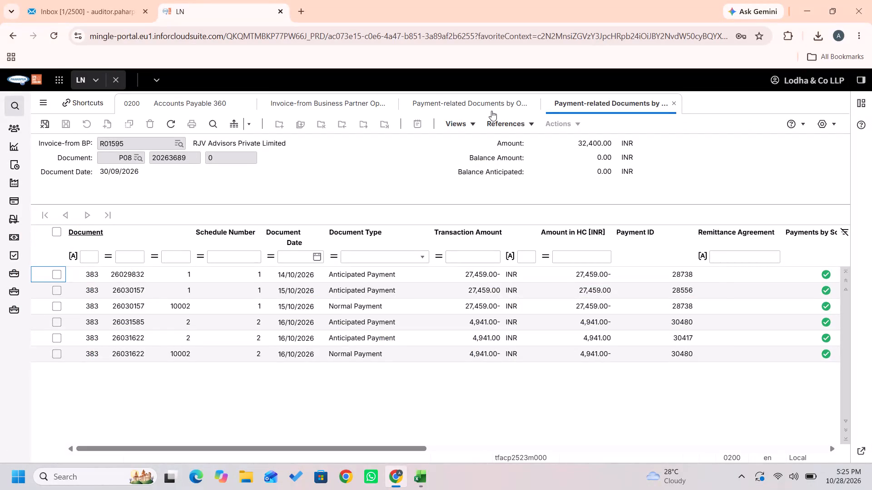
pyautogui.click(491, 111)
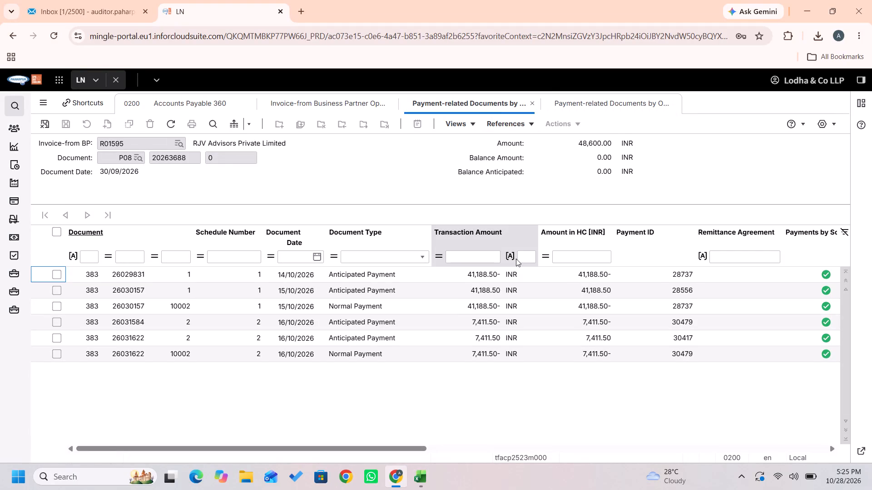
pyautogui.click(342, 105)
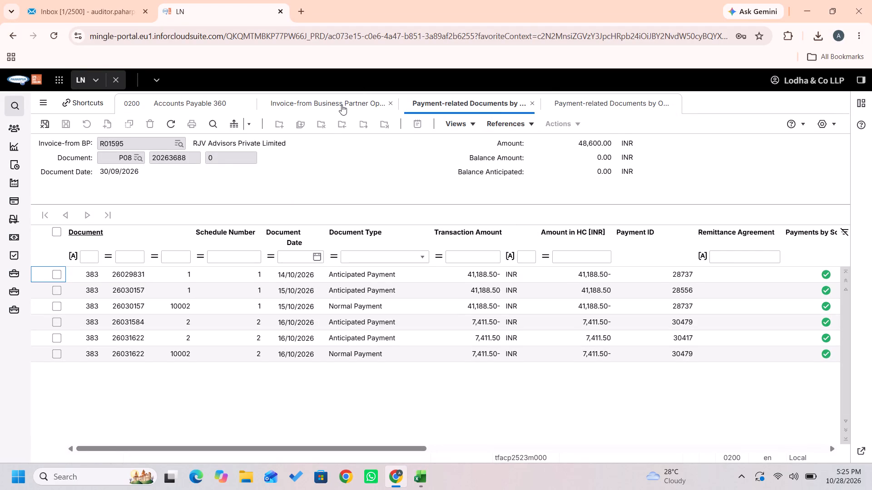
pyautogui.hotkey('shift', 'g')
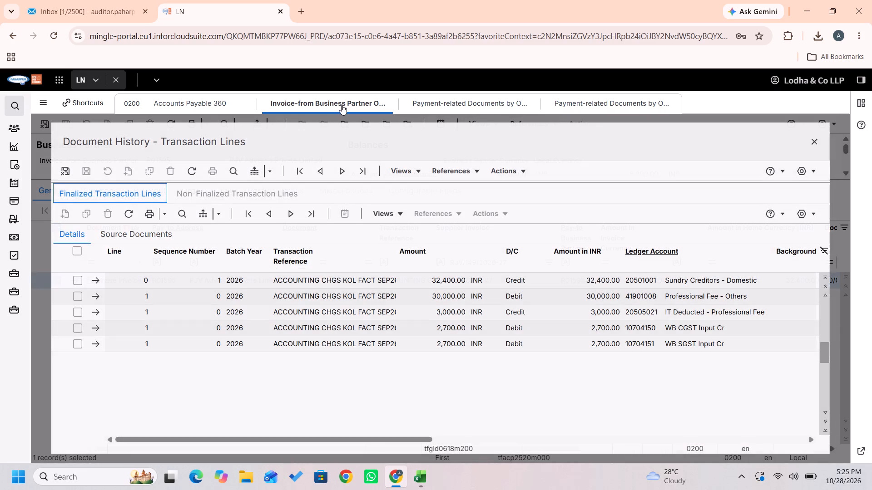
pyautogui.hotkey('alt', 'Tab')
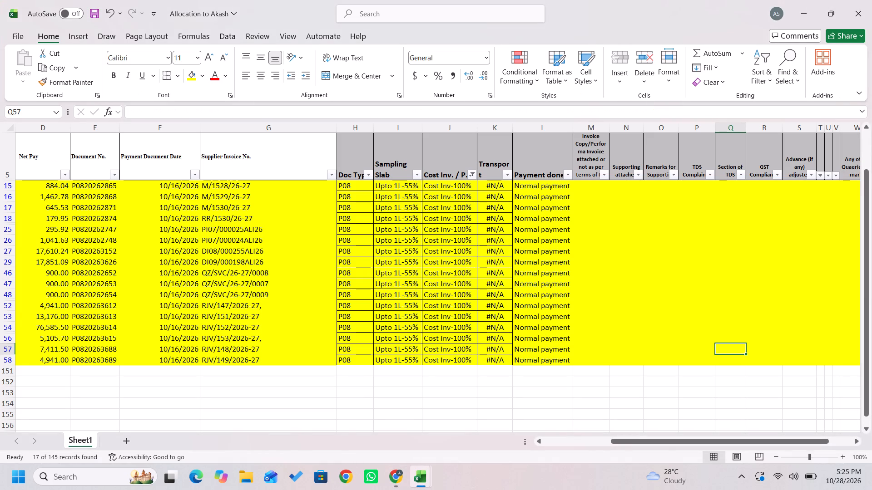
pyautogui.hotkey('alt', 'Tab')
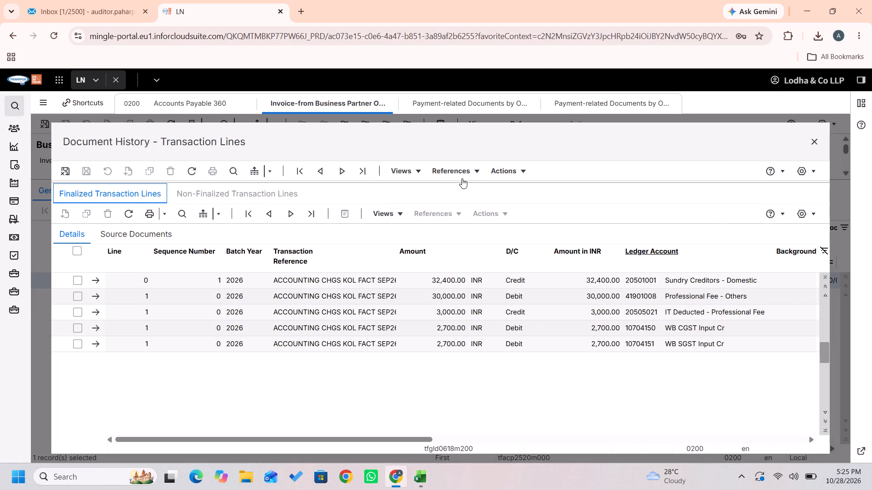
# In row 52 of the allocation sheet, enter YES for TDS compliance, 194J for Section of TDS and YES for GST compliance.
pyautogui.hotkey('alt', 'Tab')
pyautogui.press('Up')
pyautogui.press('Up')
pyautogui.press('Up')
pyautogui.press('Up')
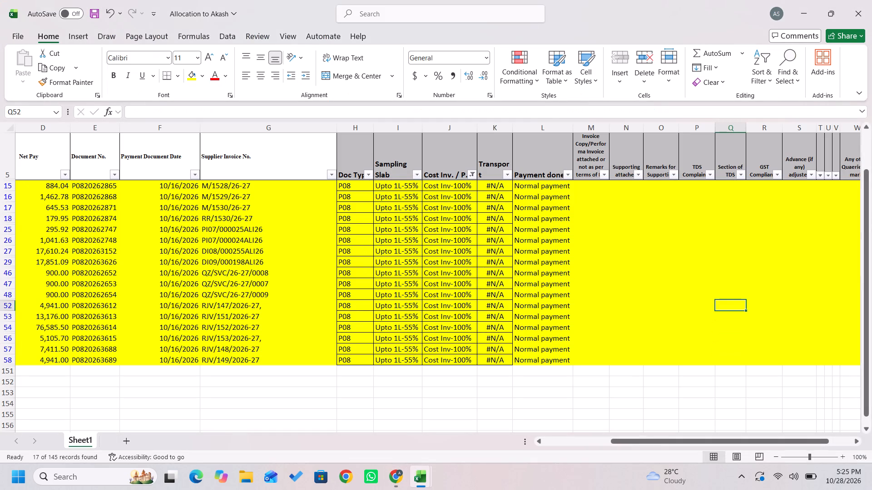
pyautogui.press('Left')
pyautogui.press('Up')
pyautogui.press('Up')
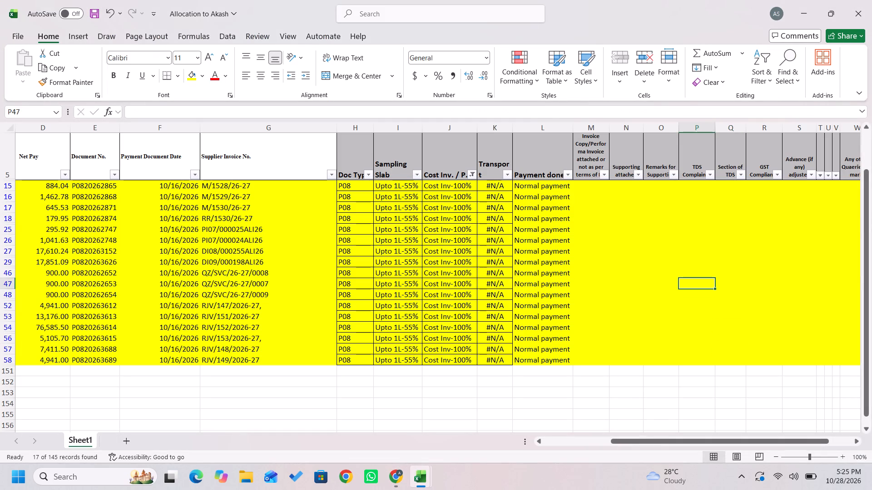
pyautogui.press('Left')
pyautogui.press('Left')
pyautogui.press('Left')
pyautogui.press('Left')
pyautogui.press('Left')
pyautogui.press('Left')
pyautogui.press('Left')
pyautogui.press('Left')
pyautogui.press('Left')
pyautogui.press('Left')
pyautogui.press('Left')
pyautogui.press('Left')
pyautogui.press('Left')
pyautogui.press('Left')
pyautogui.press('Left')
pyautogui.press('Left')
pyautogui.press('Left')
pyautogui.press('Left')
pyautogui.press('Left')
pyautogui.press('Left')
pyautogui.press('Down')
pyautogui.press('Right')
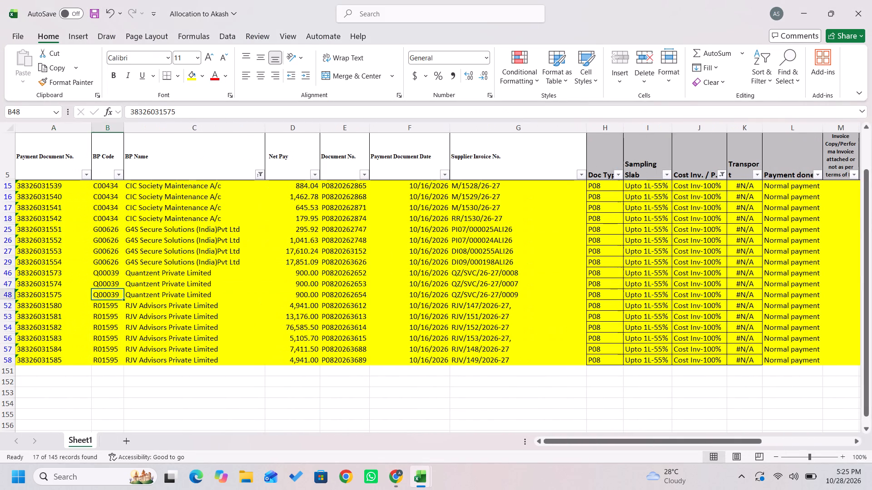
pyautogui.press('Down')
pyautogui.press('Right')
pyautogui.press('Right')
pyautogui.press('Right')
pyautogui.press('Right')
pyautogui.press('Right')
pyautogui.press('Right')
pyautogui.press('Right')
pyautogui.press('Right')
pyautogui.press('Right')
pyautogui.press('Right')
pyautogui.press('Right')
pyautogui.press('Right')
pyautogui.press('Right')
pyautogui.press('Right')
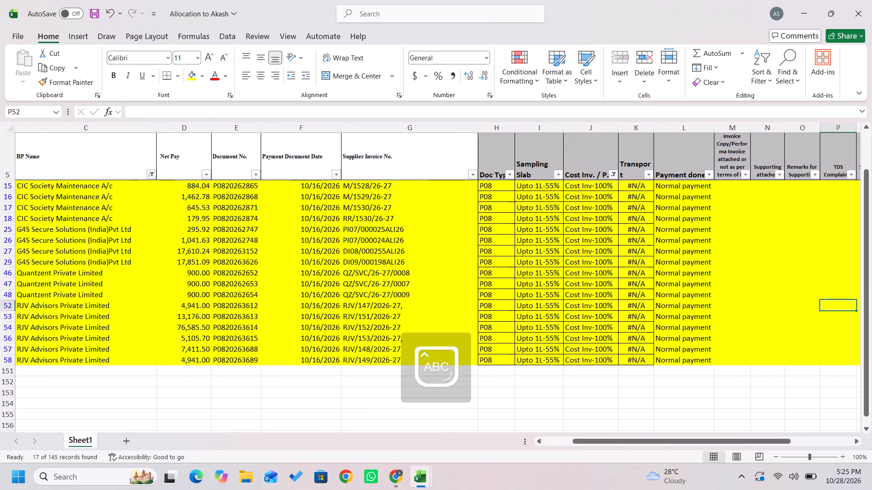
pyautogui.write('YES')
pyautogui.press('Right')
pyautogui.write('194J')
pyautogui.press('0')
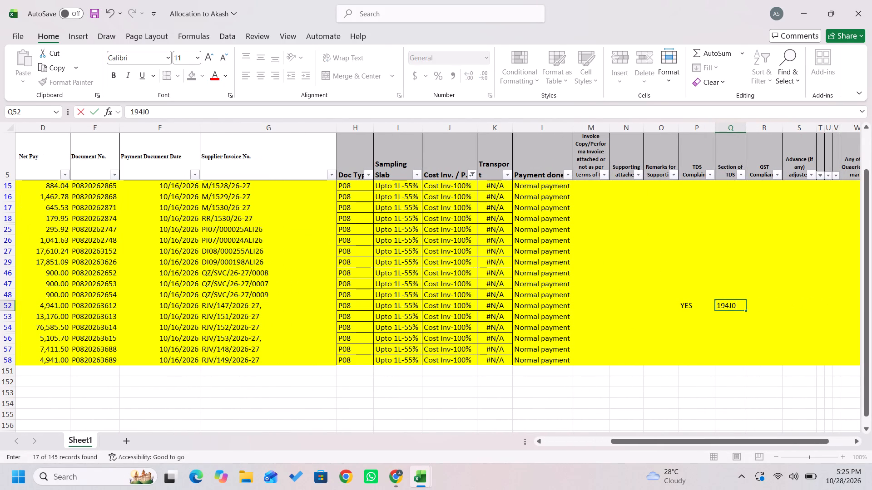
pyautogui.press('BackSpace')
pyautogui.press('Right')
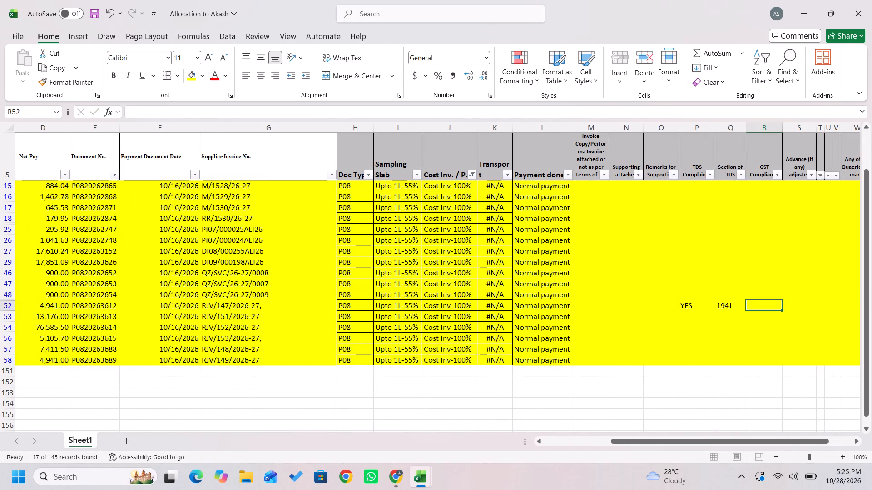
pyautogui.write('YES')
pyautogui.press('Right')
# Fill row 52's TDS compliance, Section of TDS and GST compliance entries down through the visible rows to row 151.
pyautogui.press('Left')
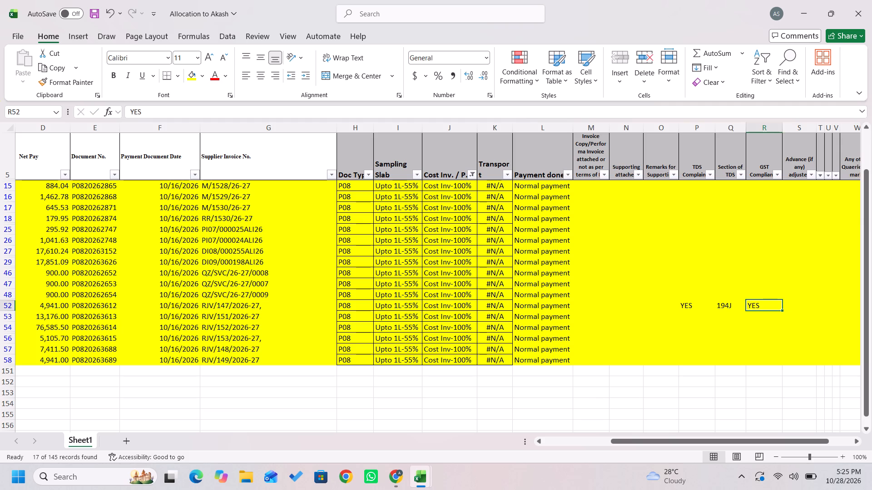
pyautogui.hotkey('shift', 'Left')
pyautogui.hotkey('shift', 'Left')
pyautogui.hotkey('shift', 'Down')
pyautogui.hotkey('shift', 'Down')
pyautogui.hotkey('shift', 'Down')
pyautogui.hotkey('shift', 'Down')
pyautogui.hotkey('shift', 'Down')
pyautogui.hotkey('shift', 'Down')
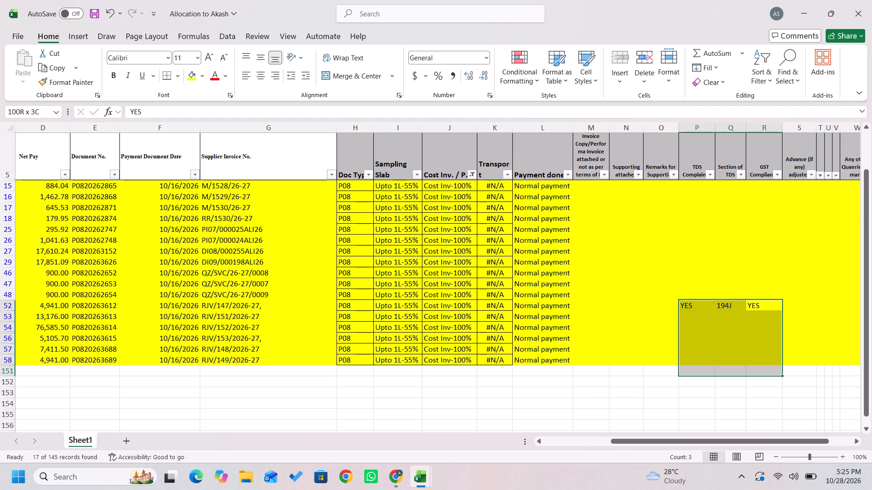
pyautogui.hotkey('ctrl', 'd')
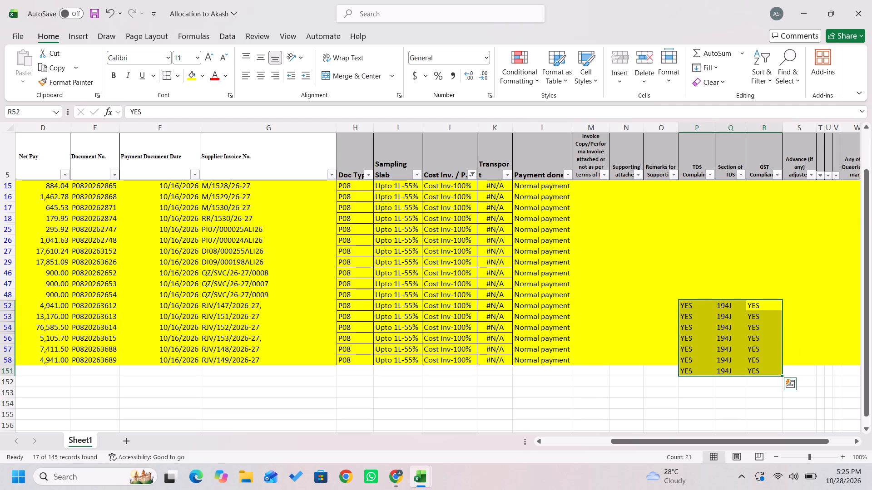
# Delete the whole of row 151, which holds the surplus filled entries below the invoice list.
pyautogui.press('Down')
pyautogui.press('Down')
pyautogui.press('Down')
pyautogui.press('Down')
pyautogui.press('Down')
pyautogui.press('Down')
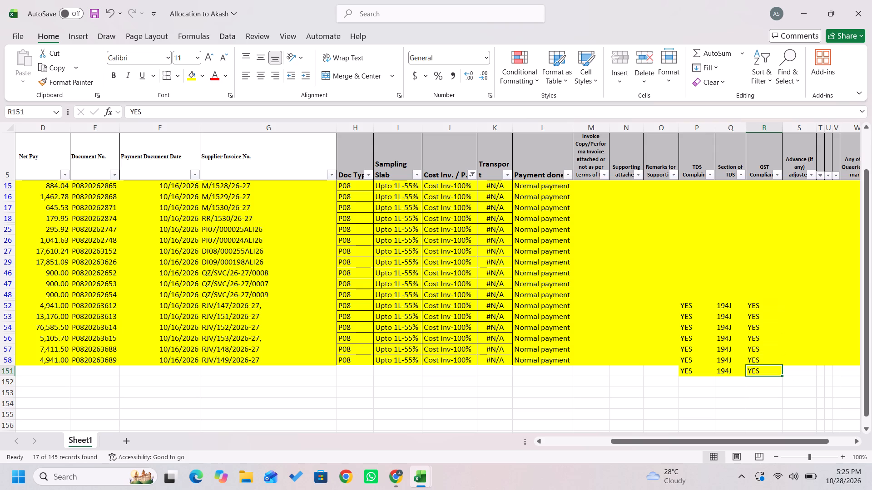
pyautogui.hotkey('shift', 'space')
pyautogui.hotkey('ctrl', '-')
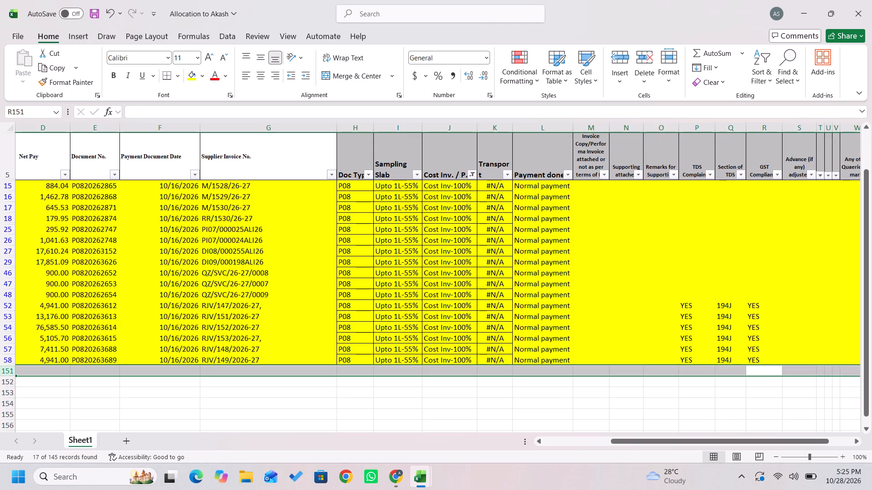
# Copy the BP code Q00039 of Quantzent Private Limited from row 46 of the allocation sheet.
pyautogui.press('Up')
pyautogui.press('Up')
pyautogui.press('Up')
pyautogui.press('Up')
pyautogui.press('Up')
pyautogui.press('Up')
pyautogui.press('Left')
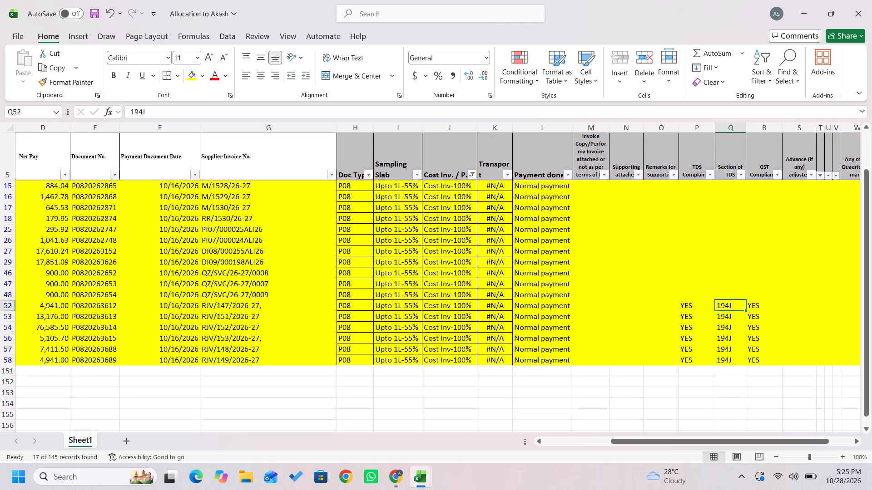
pyautogui.press('Up')
pyautogui.press('Left')
pyautogui.press('Left')
pyautogui.press('Left')
pyautogui.press('Left')
pyautogui.press('Left')
pyautogui.press('Left')
pyautogui.press('Left')
pyautogui.press('Left')
pyautogui.press('Left')
pyautogui.press('Left')
pyautogui.press('Left')
pyautogui.press('Left')
pyautogui.press('Left')
pyautogui.press('Left')
pyautogui.press('Left')
pyautogui.press('Left')
pyautogui.press('Left')
pyautogui.press('Left')
pyautogui.press('Left')
pyautogui.press('Left')
pyautogui.press('Right')
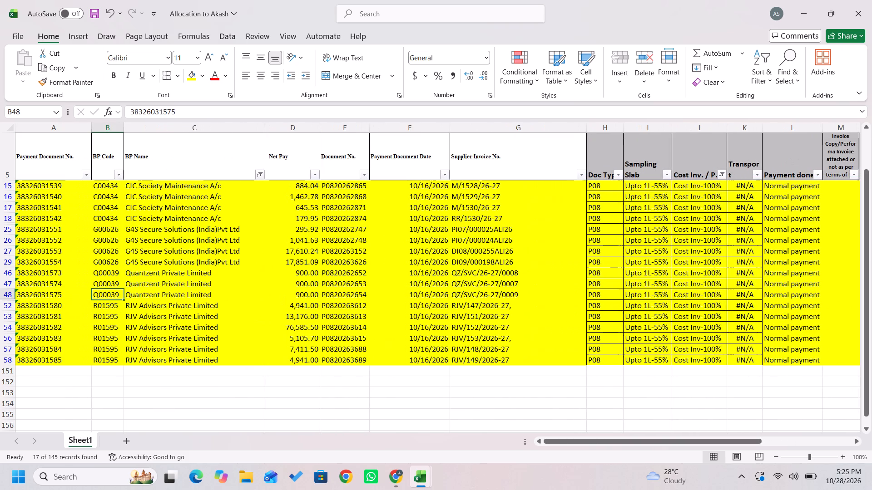
pyautogui.press('Right')
pyautogui.press('Up')
pyautogui.press('Up')
pyautogui.press('Right')
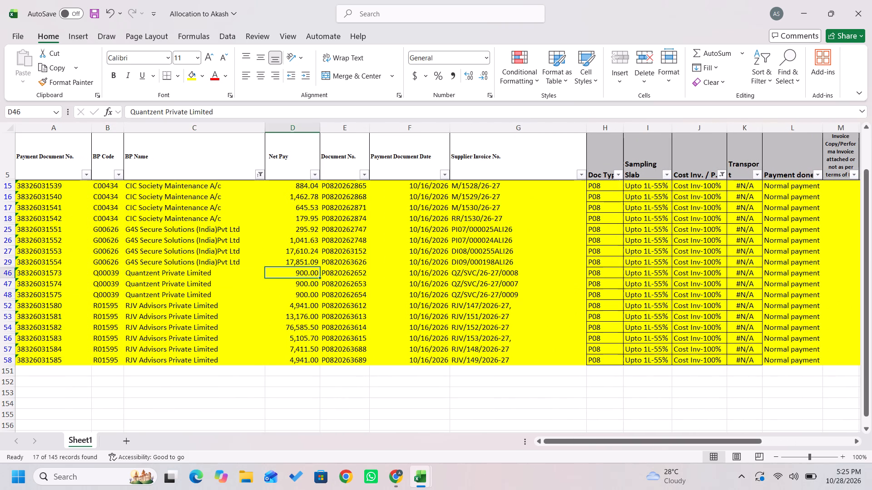
pyautogui.press('Right')
pyautogui.press('Right')
pyautogui.press('Right')
pyautogui.press('Right')
pyautogui.press('Left')
pyautogui.press('Left')
pyautogui.press('Left')
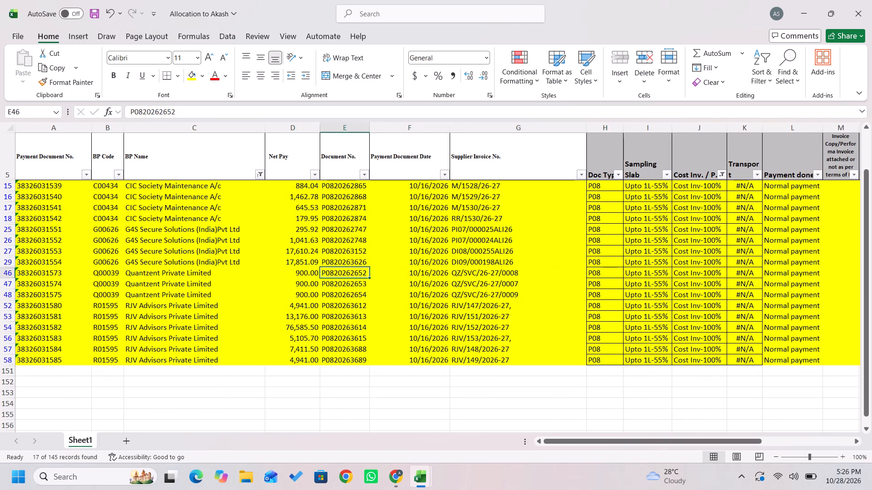
pyautogui.press('Left')
pyautogui.press('Left')
pyautogui.press('Left')
pyautogui.hotkey('ctrl', 'c')
# Switch to LN, close both payment-related documents views and the open transaction lines, and return to Accounts Payable 360.
pyautogui.hotkey('alt', 'Tab')
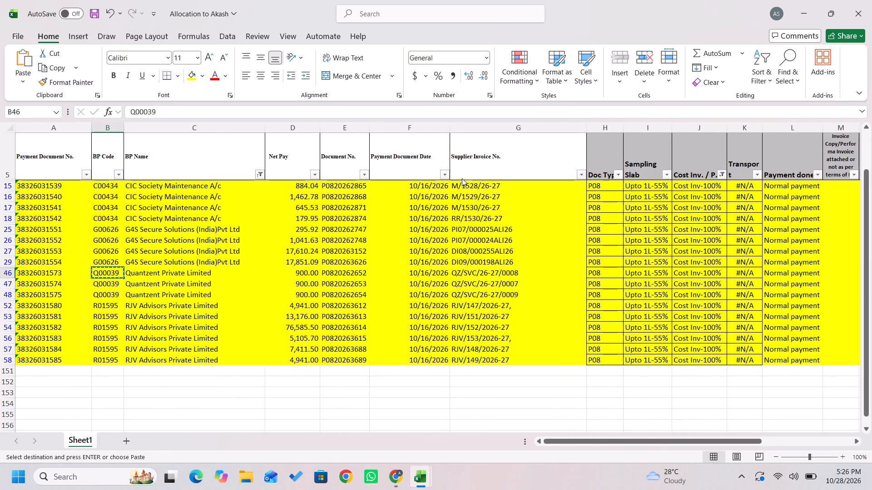
pyautogui.click(535, 107)
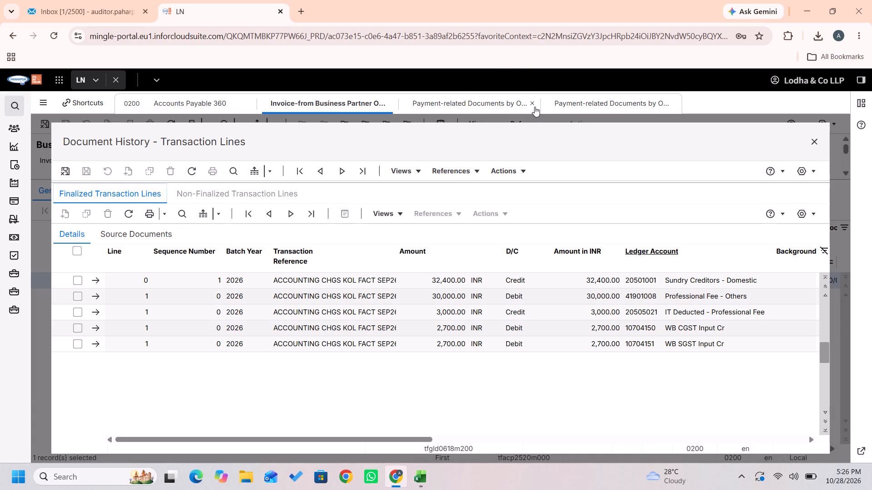
pyautogui.click(535, 107)
pyautogui.press('Escape')
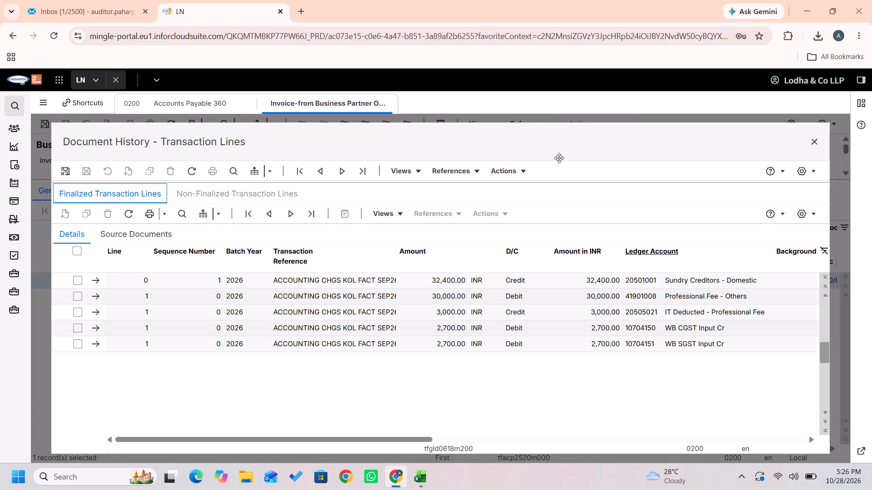
pyautogui.click(820, 146)
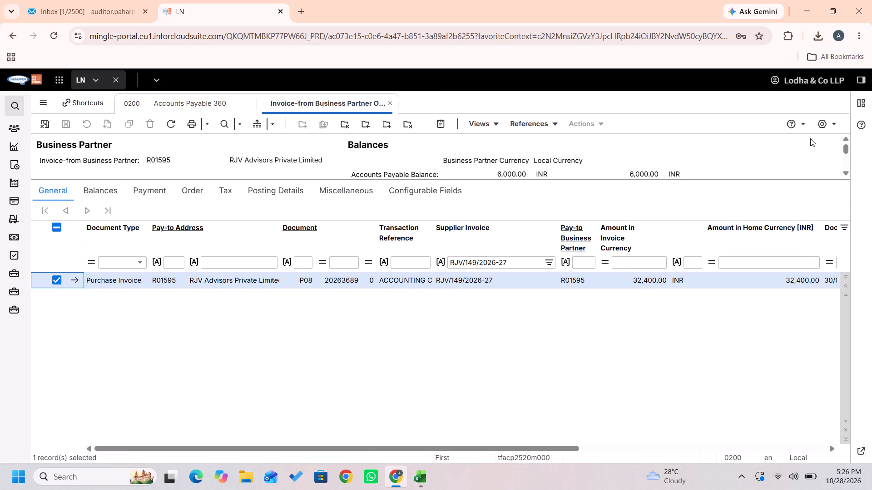
pyautogui.moveTo(232, 118); pyautogui.dragTo(218, 99)
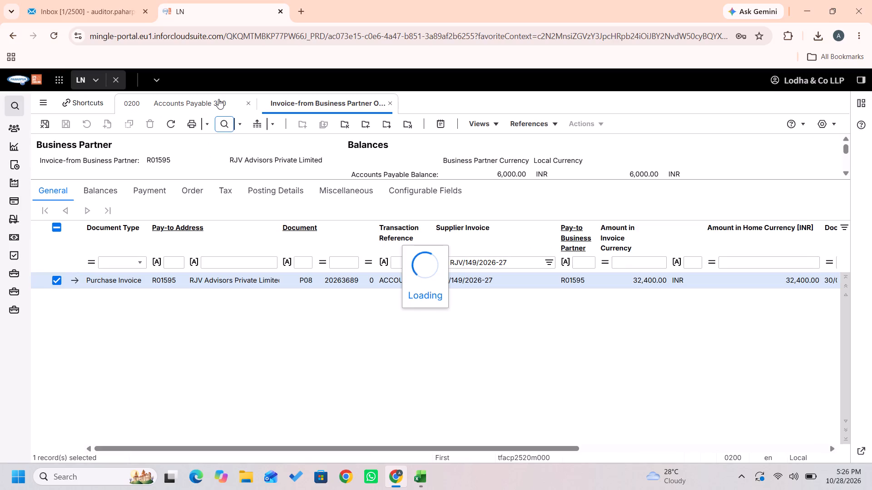
pyautogui.click(218, 99)
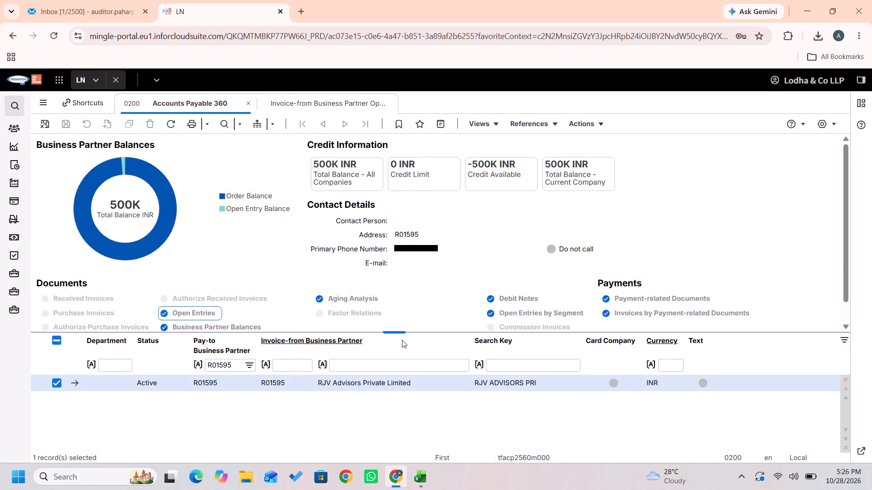
# Filter Accounts Payable 360 by pay-to business partner Q00039, recopying the code from row 46 of the Excel sheet.
pyautogui.click(228, 363)
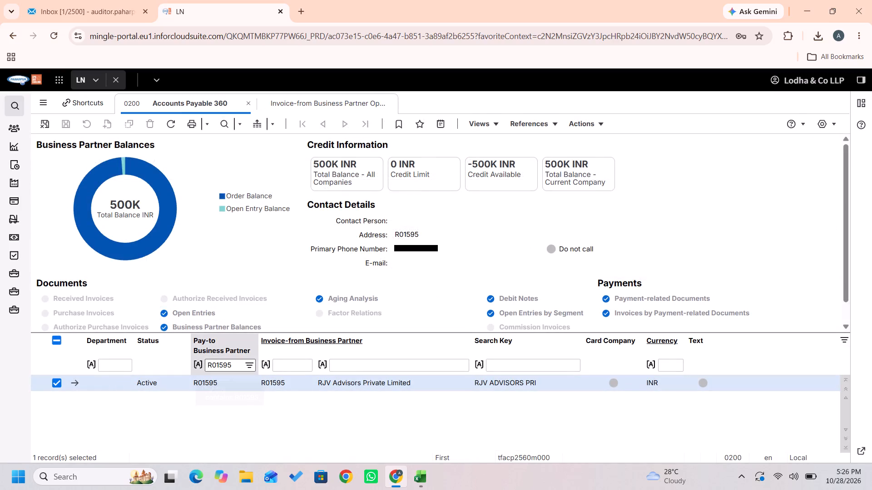
pyautogui.hotkey('ctrl', 'v')
pyautogui.press('Return')
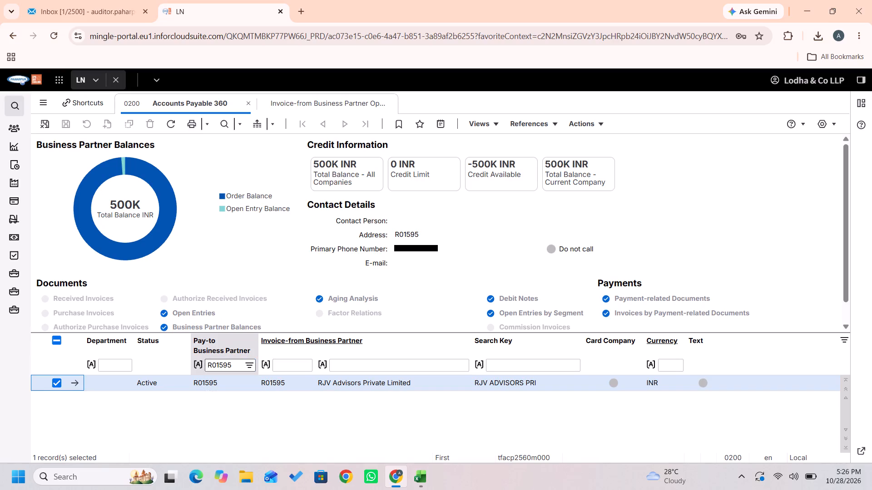
pyautogui.hotkey('alt', 'Tab')
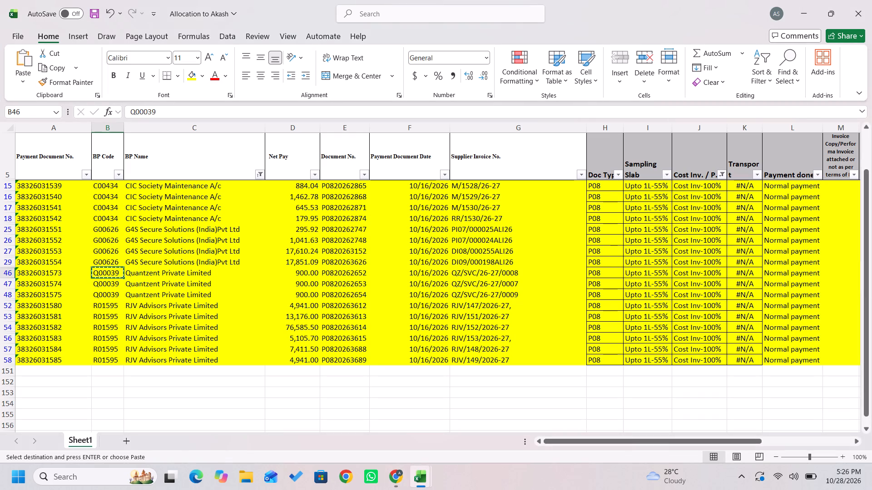
pyautogui.hotkey('ctrl', 'c')
pyautogui.hotkey('alt', 'Tab')
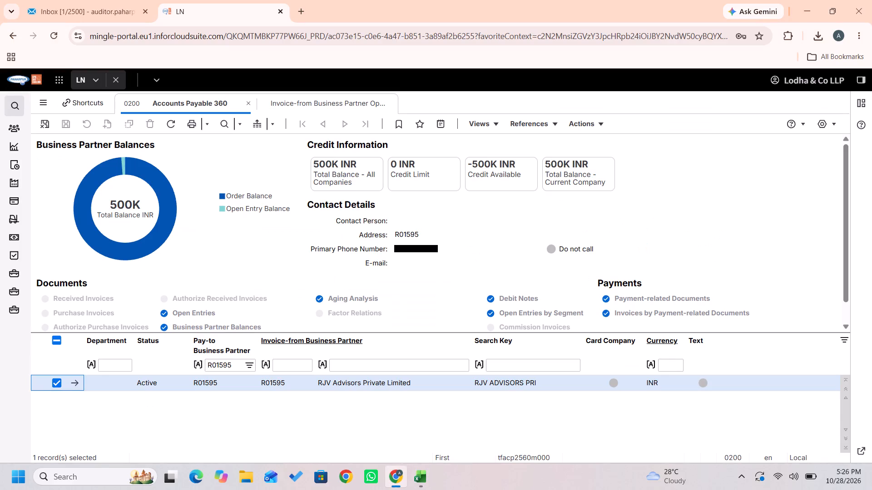
pyautogui.click(225, 370)
pyautogui.hotkey('ctrl', 'v')
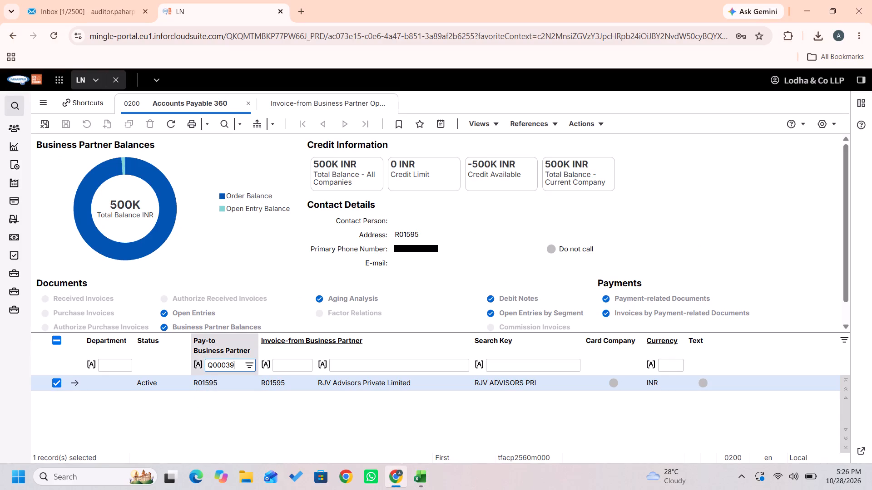
pyautogui.press('Return')
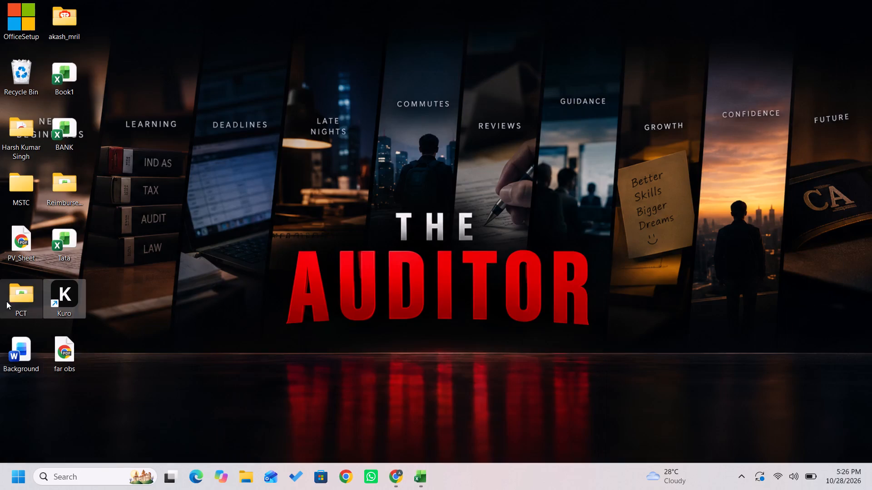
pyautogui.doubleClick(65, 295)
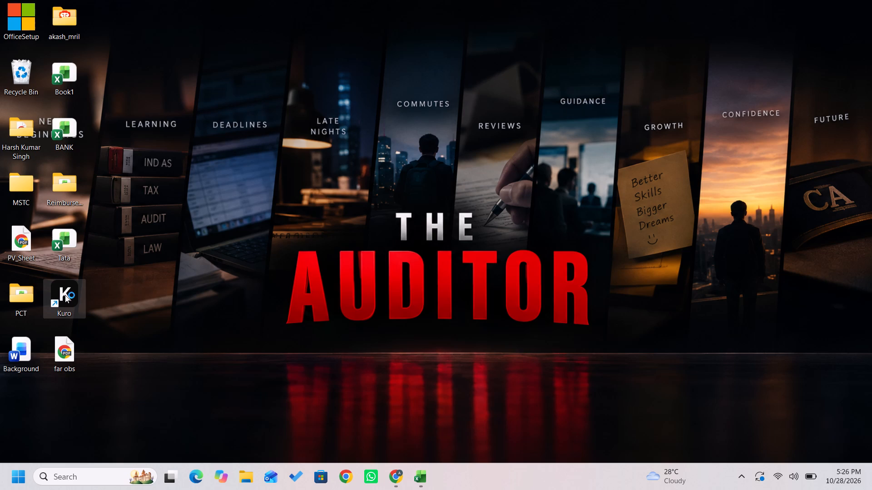
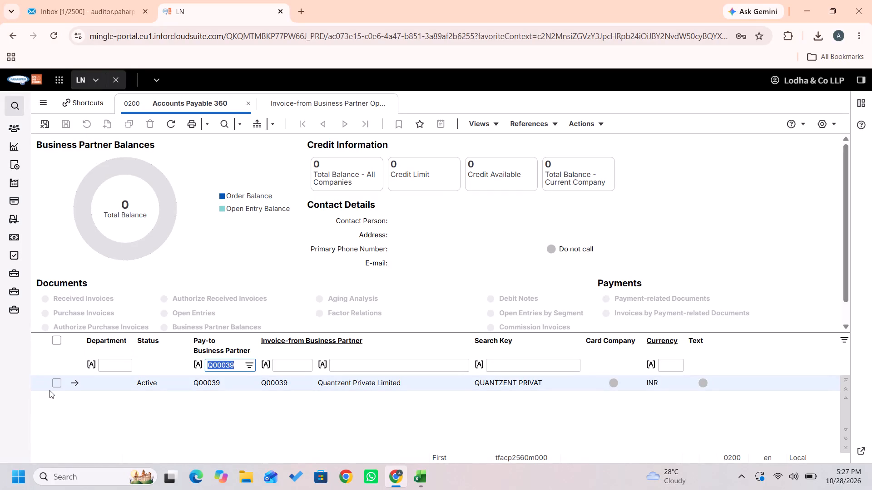
# View Quantzent Private Limited's open entries and filter them by supplier invoice QZ/SVC/26-27/0008, copied from row 46 of the Excel sheet.
pyautogui.click(57, 382)
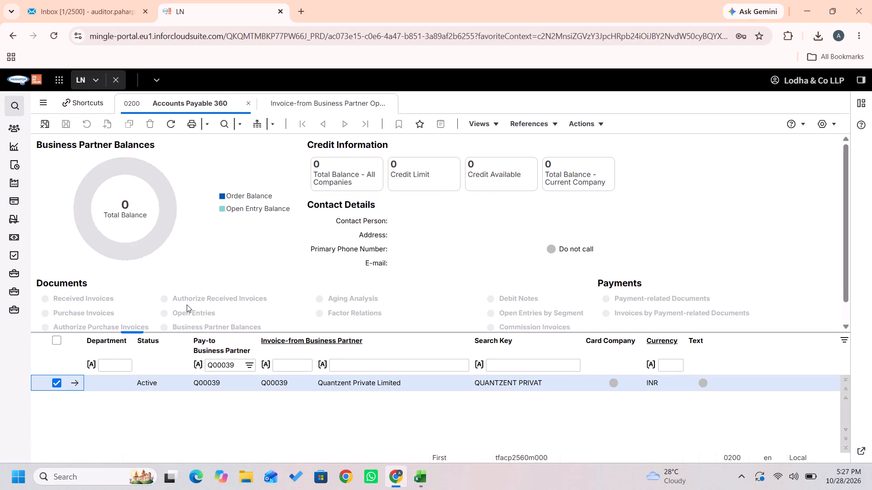
pyautogui.click(205, 314)
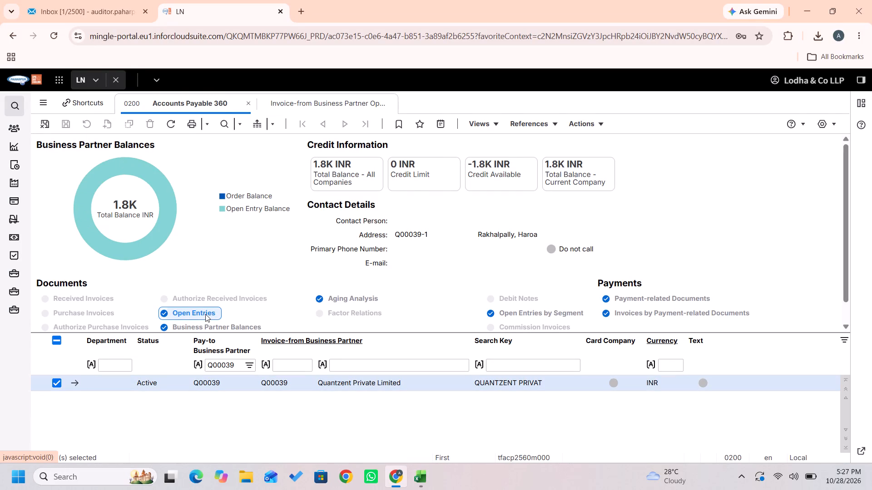
pyautogui.click(510, 264)
pyautogui.hotkey('alt', 'Tab')
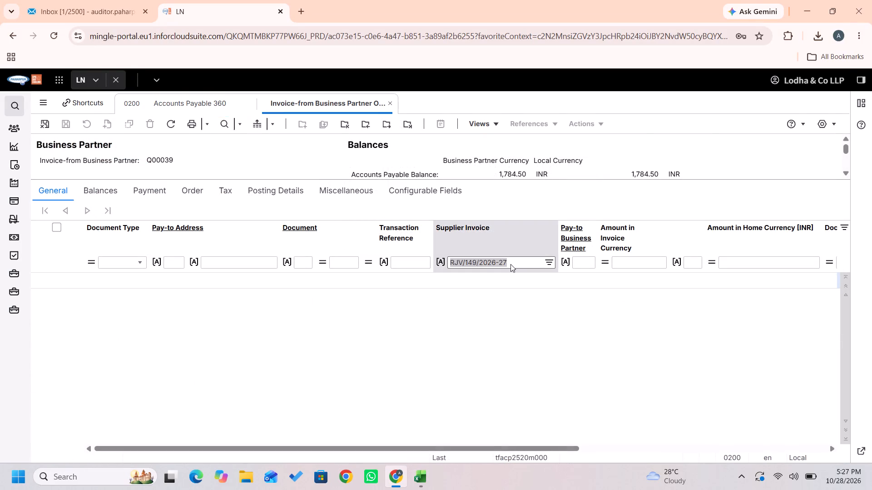
pyautogui.press('Right')
pyautogui.press('Right')
pyautogui.press('Right')
pyautogui.press('Right')
pyautogui.press('Right')
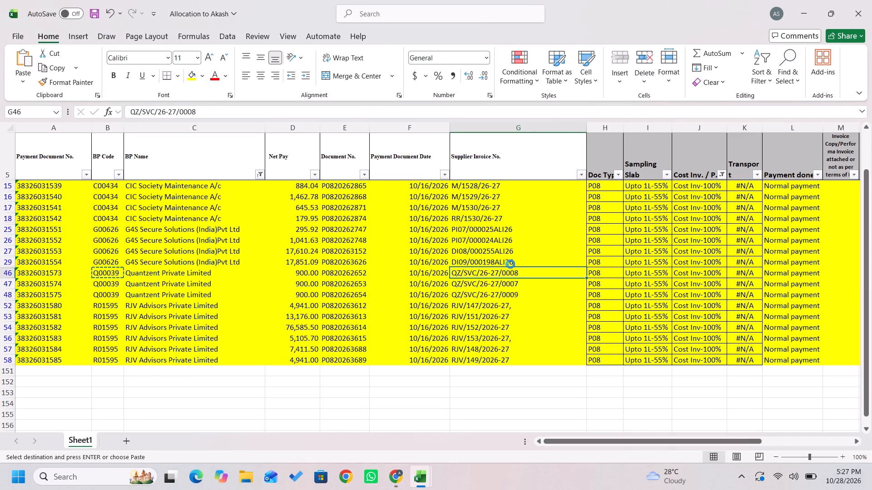
pyautogui.hotkey('ctrl', 'c')
pyautogui.hotkey('alt', 'Tab')
pyautogui.hotkey('ctrl', 'v')
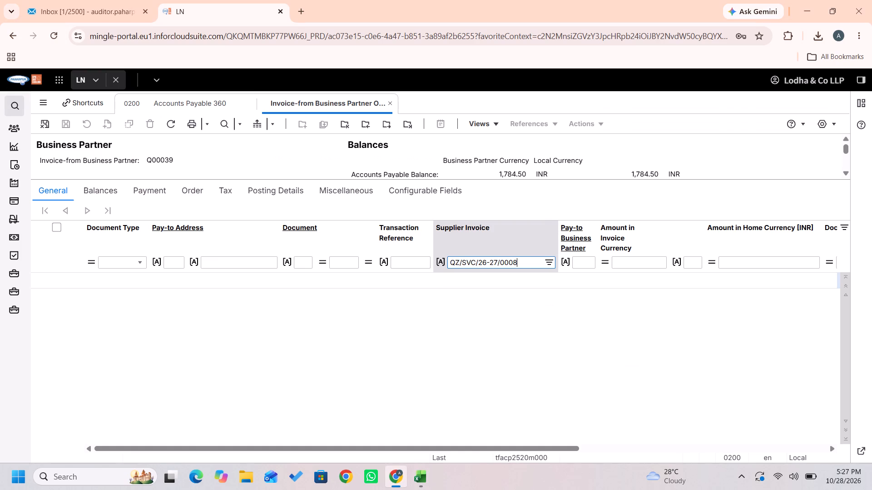
pyautogui.press('Return')
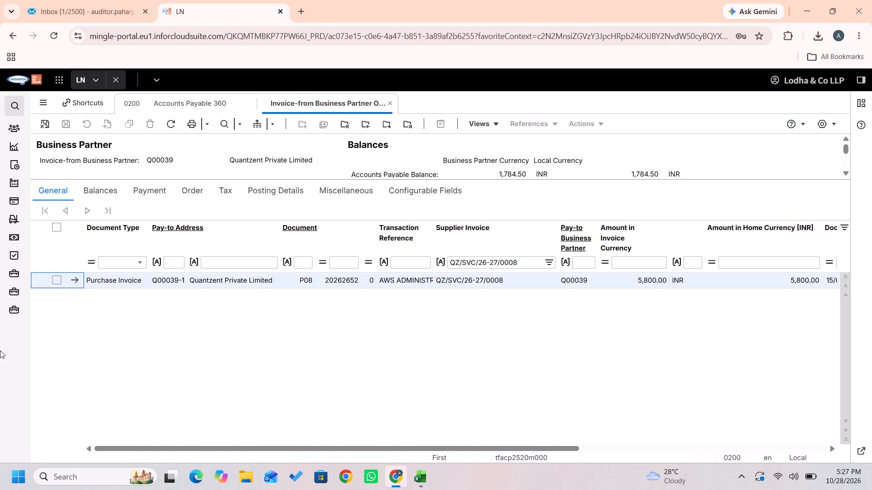
# Select the purchase invoice QZ/SVC/26-27/0008 and examine its transaction lines for TDS and GST postings.
pyautogui.click(54, 284)
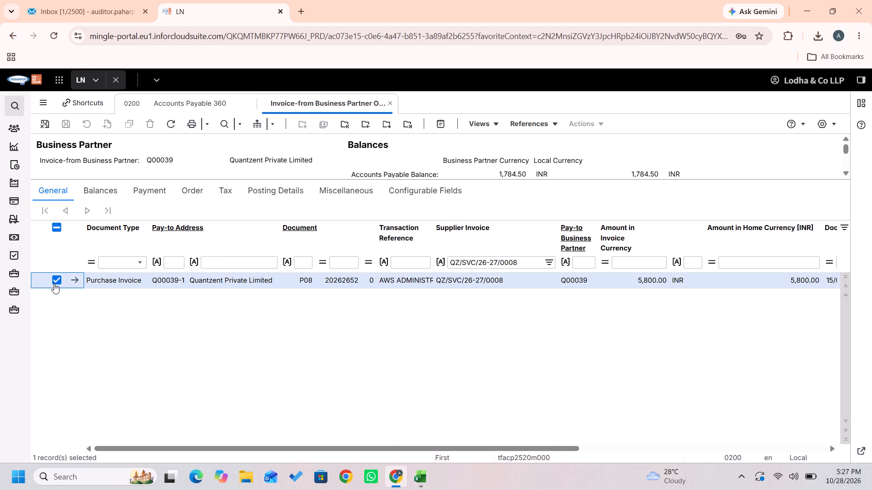
pyautogui.hotkey('ctrl', 'v')
pyautogui.hotkey('shift', 'g')
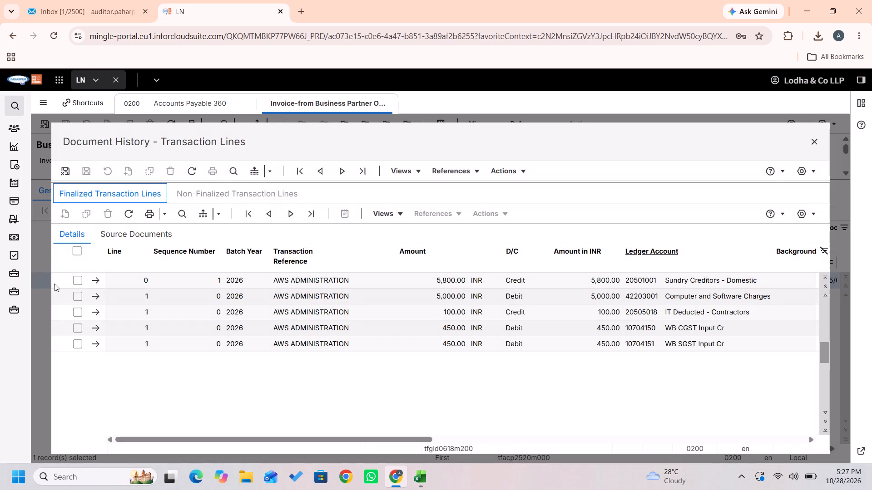
# In row 46 of the Excel sheet, record TDS compliance YES, TDS section 194C and GST compliance YES.
pyautogui.hotkey('alt', 'Tab')
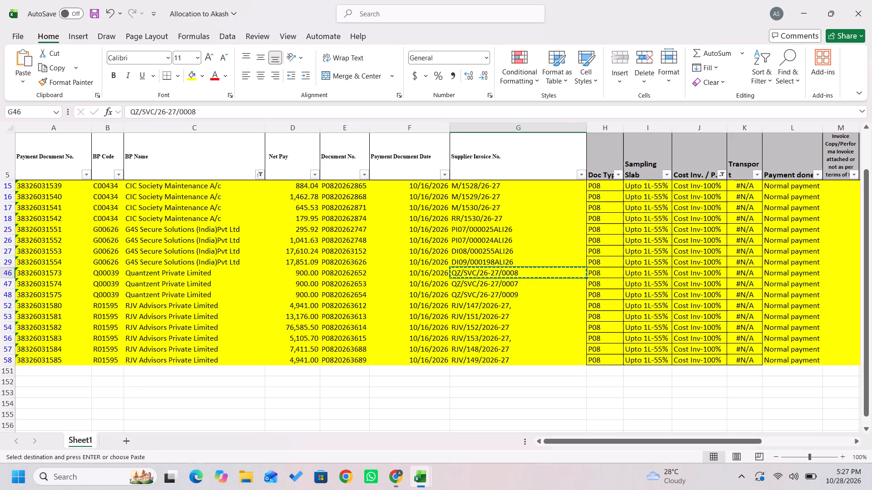
pyautogui.press('Right')
pyautogui.press('Right')
pyautogui.press('Right')
pyautogui.press('Right')
pyautogui.press('Right')
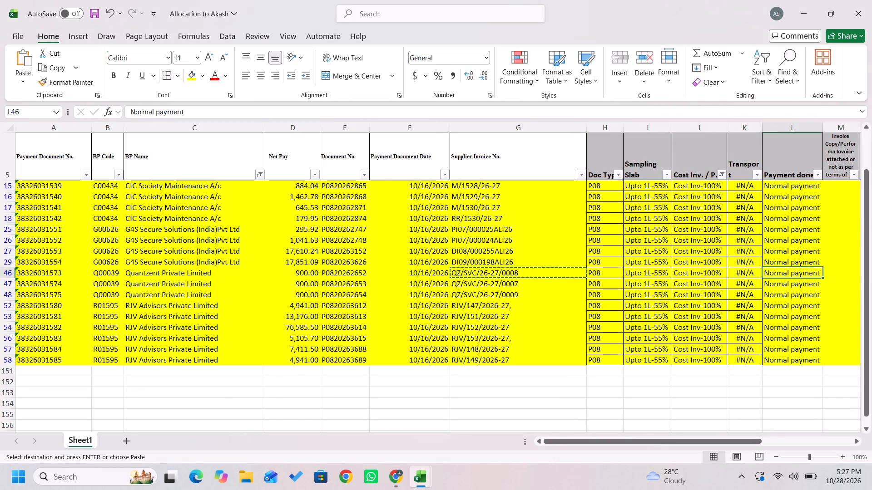
pyautogui.press('Right')
pyautogui.press('Right')
pyautogui.press('Right')
pyautogui.press('Right')
pyautogui.press('Right')
pyautogui.press('Right')
pyautogui.press('Left')
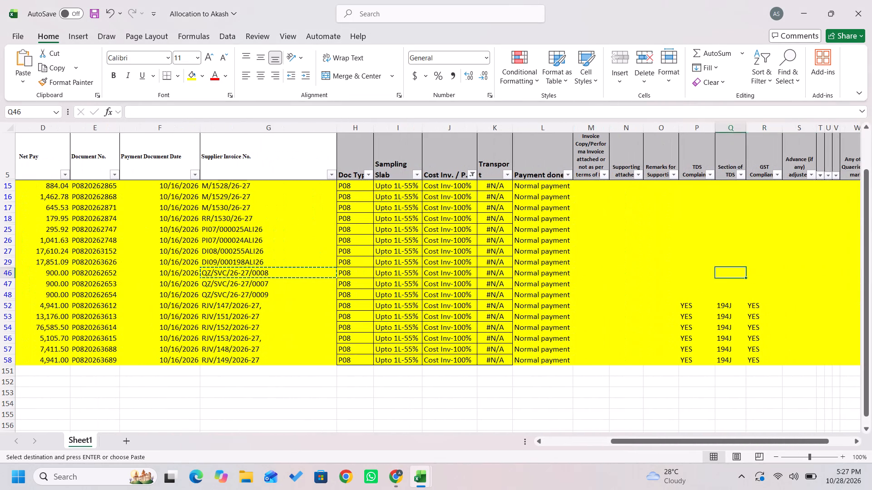
pyautogui.press('Left')
pyautogui.press('Right')
pyautogui.write('194')
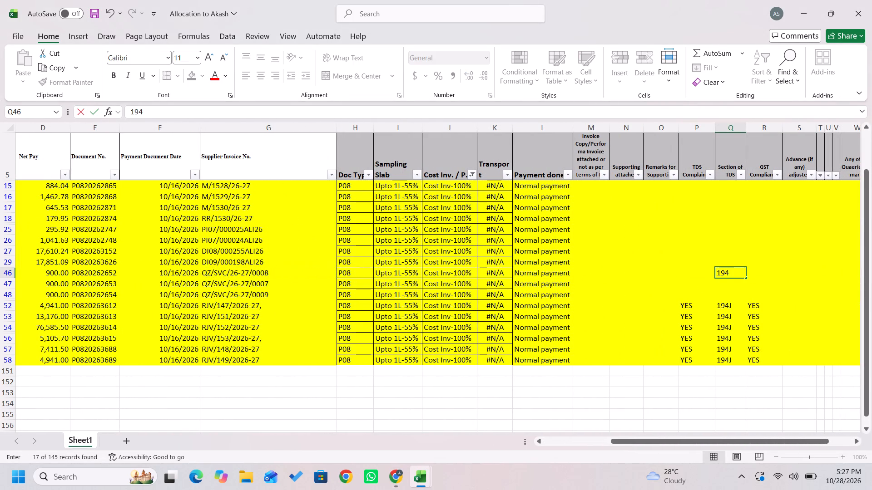
pyautogui.press('c')
pyautogui.press('Left')
pyautogui.write('YES')
pyautogui.press('Right')
pyautogui.press('Right')
pyautogui.write('YES')
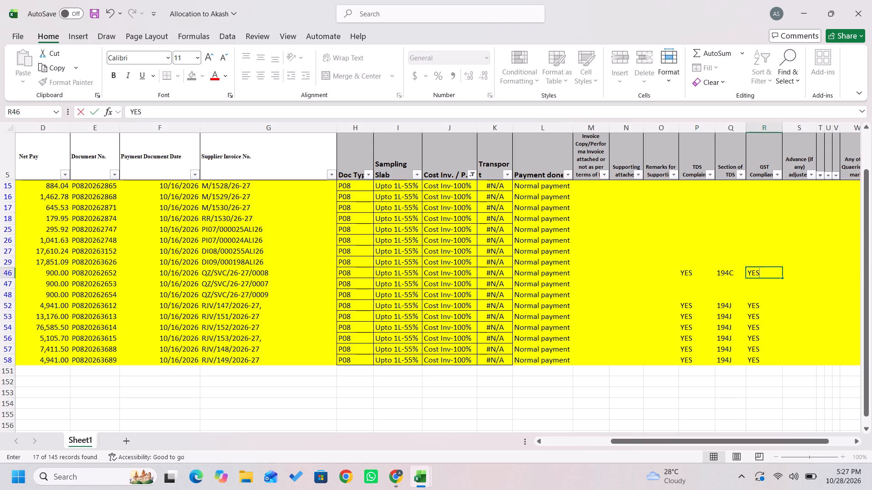
pyautogui.press('Right')
# Fill the TDS compliance, section and GST compliance entries of row 46 down to Quantzent rows 47 and 48.
pyautogui.press('Left')
pyautogui.hotkey('shift', 'Left')
pyautogui.hotkey('shift', 'Left')
pyautogui.hotkey('shift', 'Down')
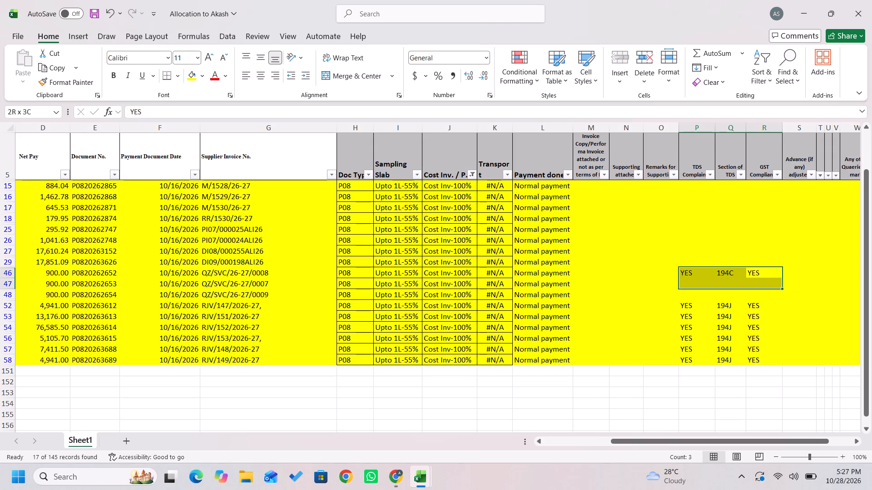
pyautogui.hotkey('shift', 'Down')
pyautogui.hotkey('ctrl', 'd')
# Copy the BP code G00626 of G4S Secure Solutions (India)Pvt Ltd from row 25 of the sheet.
pyautogui.press('Up')
pyautogui.press('Up')
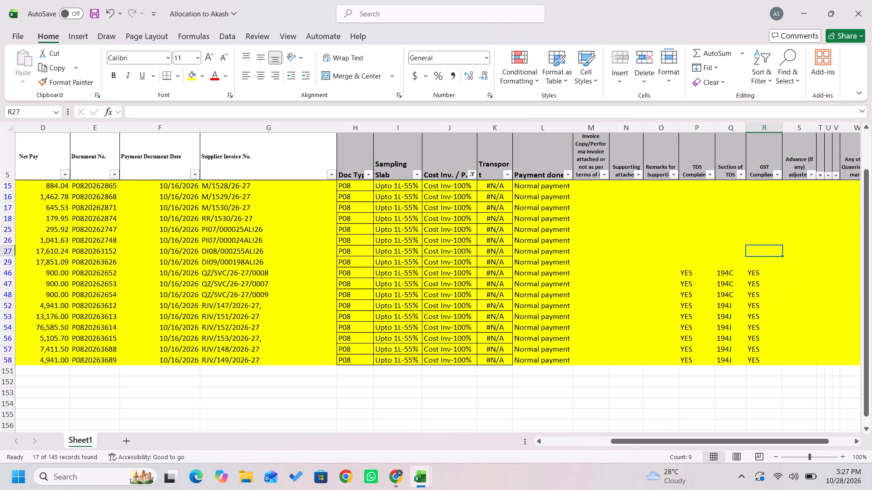
pyautogui.press('Down')
pyautogui.press('Left')
pyautogui.press('Left')
pyautogui.press('Left')
pyautogui.press('Left')
pyautogui.press('Left')
pyautogui.press('Left')
pyautogui.press('Left')
pyautogui.press('Left')
pyautogui.press('Left')
pyautogui.press('Left')
pyautogui.press('Left')
pyautogui.press('Left')
pyautogui.press('Left')
pyautogui.press('Left')
pyautogui.press('Left')
pyautogui.press('Left')
pyautogui.press('Left')
pyautogui.press('Left')
pyautogui.press('Left')
pyautogui.press('Left')
pyautogui.press('Right')
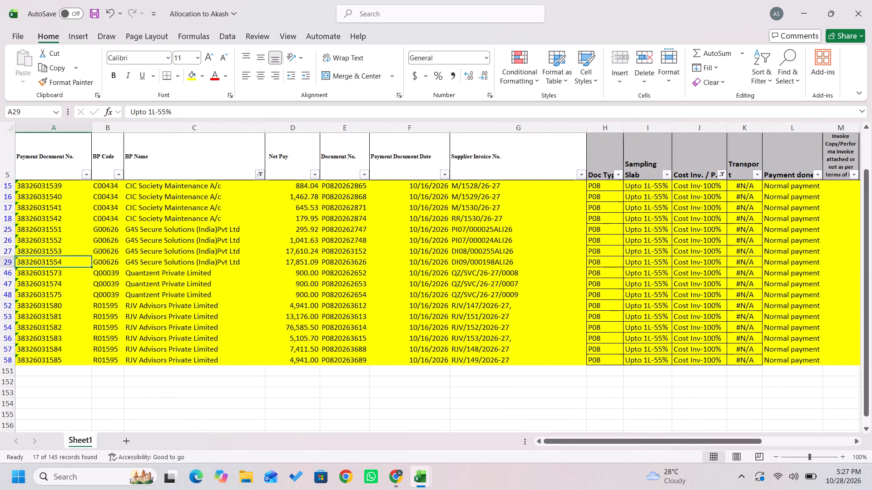
pyautogui.press('Right')
pyautogui.press('Up')
pyautogui.press('Up')
pyautogui.press('Up')
pyautogui.press('Left')
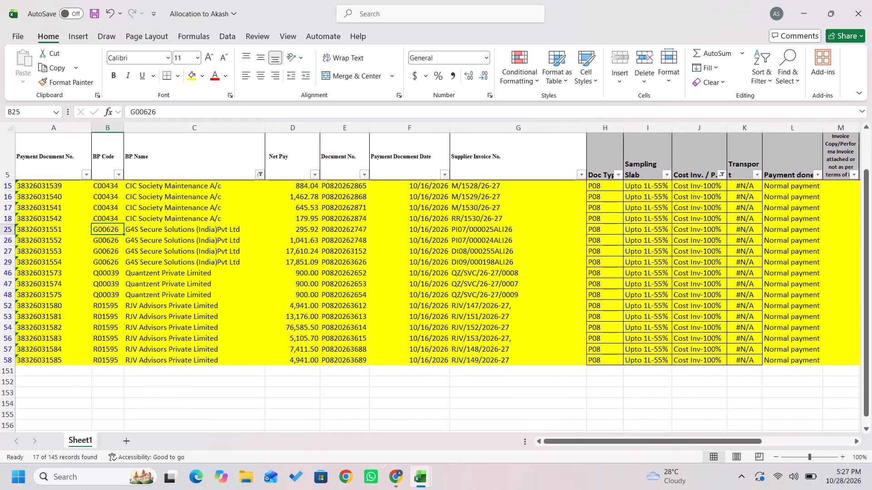
pyautogui.hotkey('ctrl', 'c')
# Switch to LN, close the transaction lines and filter Accounts Payable 360 by pay-to business partner G00626.
pyautogui.hotkey('alt', 'Tab')
pyautogui.press('Escape')
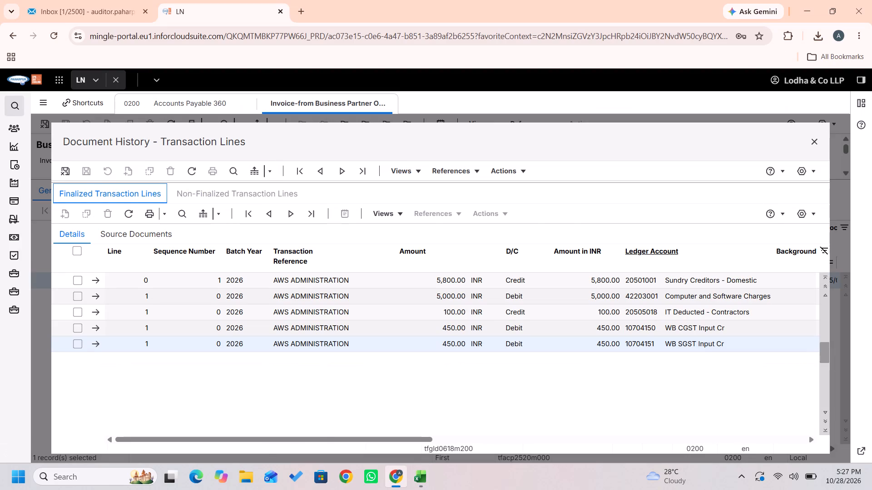
pyautogui.click(205, 108)
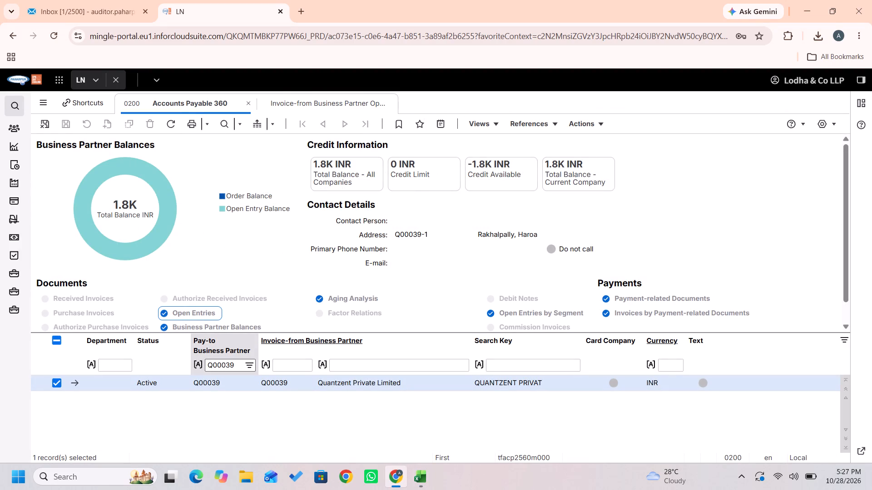
pyautogui.click(227, 367)
pyautogui.hotkey('ctrl', 'v')
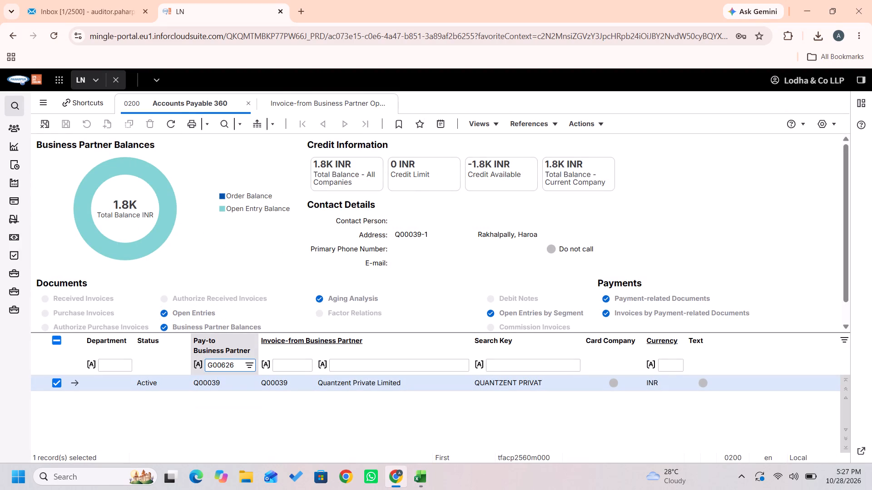
pyautogui.press('Return')
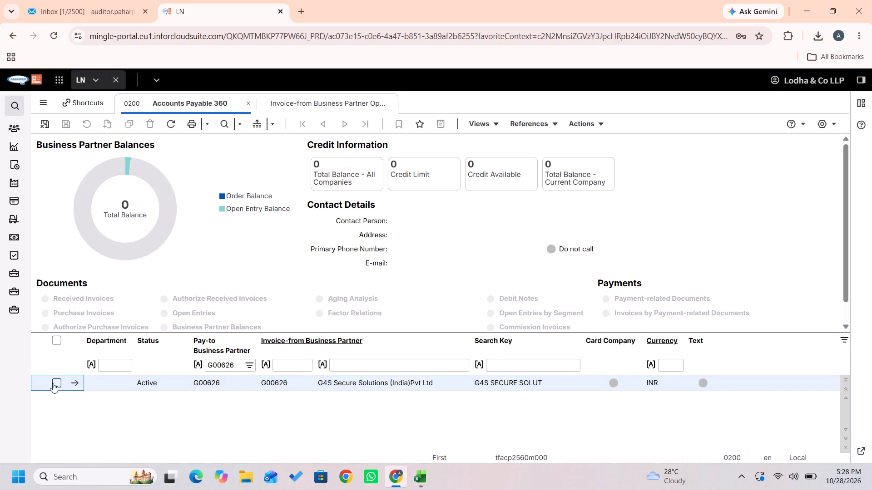
# View G4S Secure Solutions' open entries and filter them by supplier invoice PI07/000025ALI26, copied from row 25 of the Excel sheet.
pyautogui.click(53, 383)
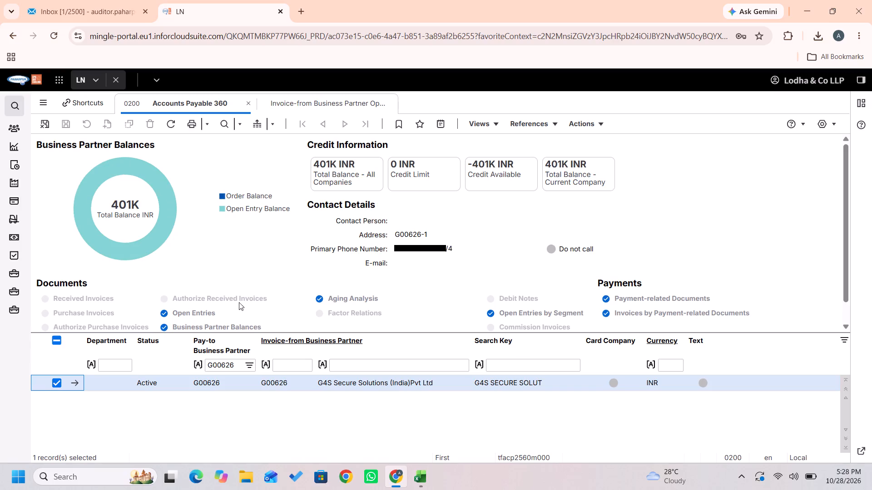
pyautogui.click(200, 316)
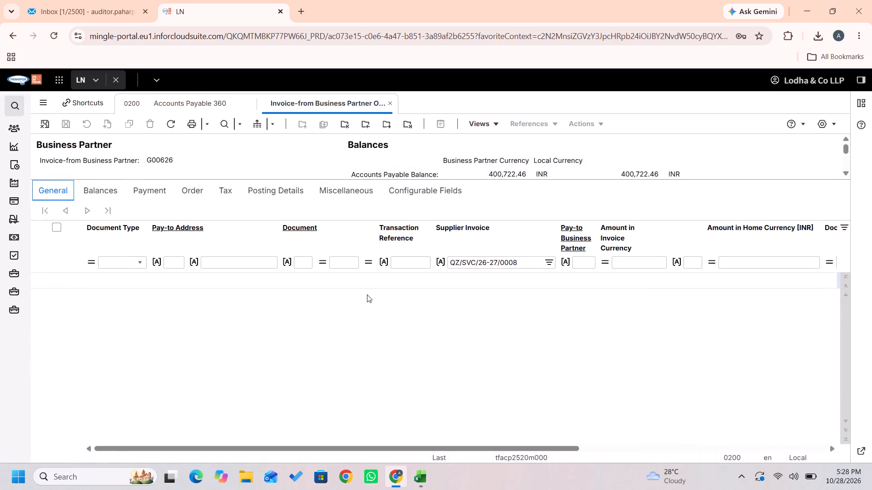
pyautogui.click(471, 263)
pyautogui.hotkey('alt', 'Tab')
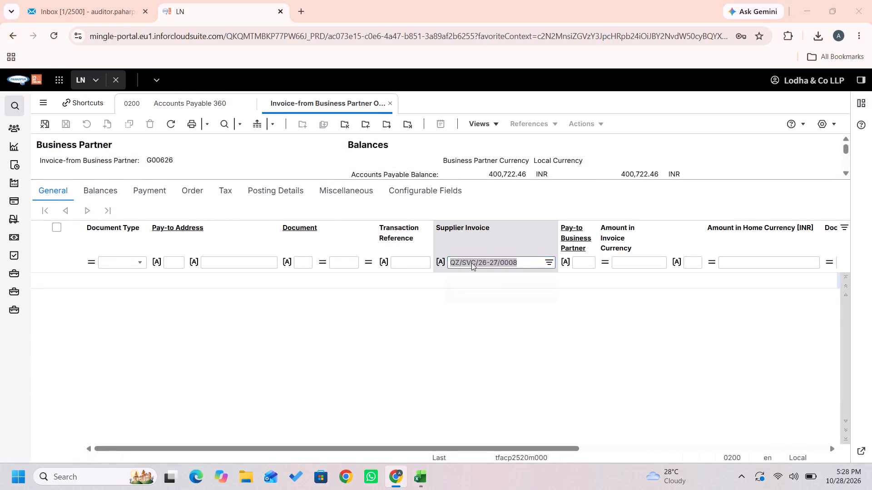
pyautogui.press('Right')
pyautogui.press('Right')
pyautogui.press('Right')
pyautogui.press('Right')
pyautogui.press('Right')
pyautogui.press('Right')
pyautogui.press('Left')
pyautogui.press('Left')
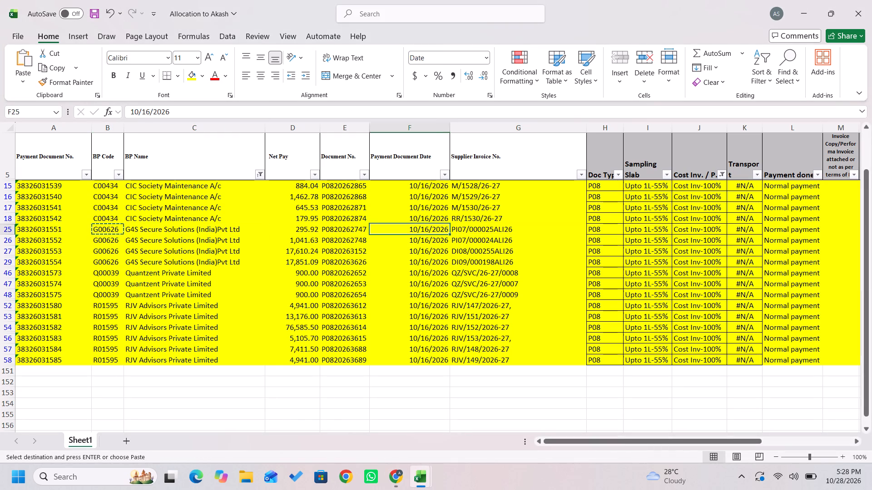
pyautogui.press('Right')
pyautogui.hotkey('ctrl', 'c')
pyautogui.hotkey('alt', 'Tab')
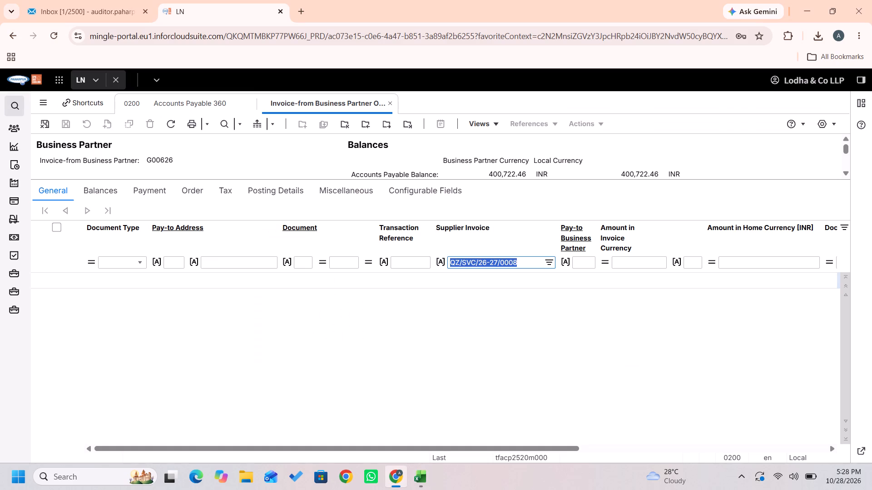
pyautogui.hotkey('ctrl', 'v')
pyautogui.press('Return')
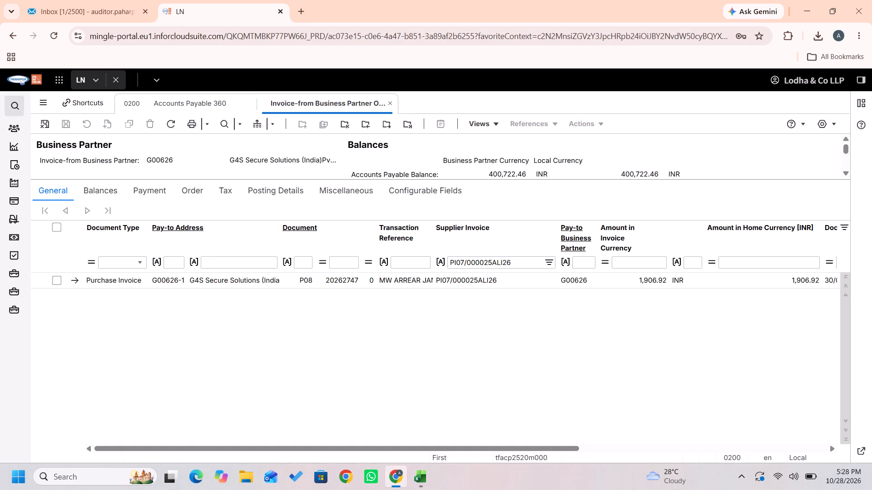
# Examine the payment-related documents of invoice PI07/000025ALI26 for the payment type, and close that view.
pyautogui.click(52, 281)
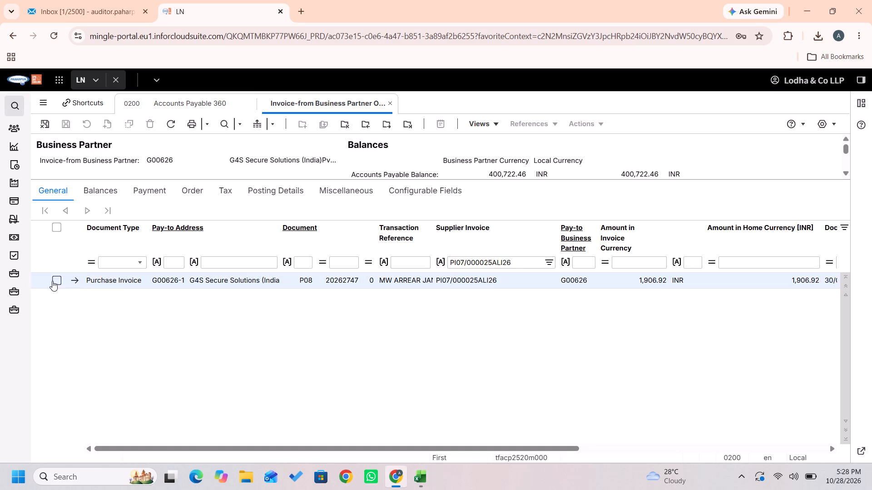
pyautogui.hotkey('shift', 'r')
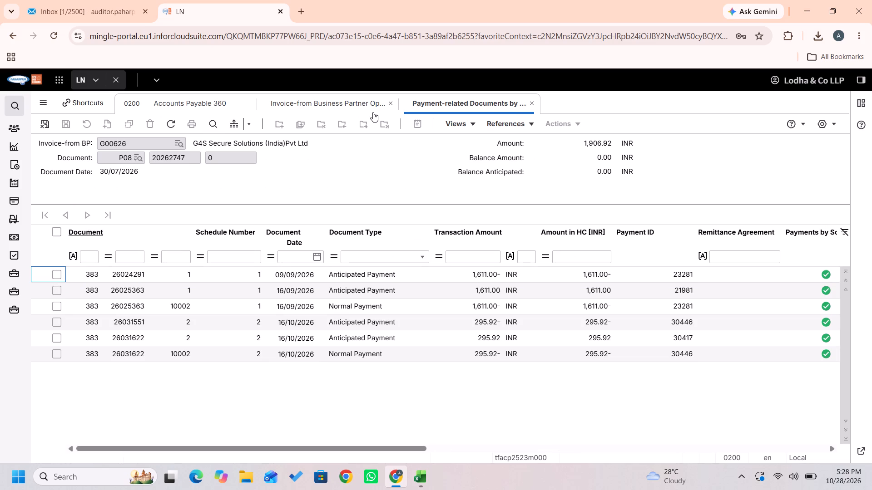
pyautogui.click(537, 104)
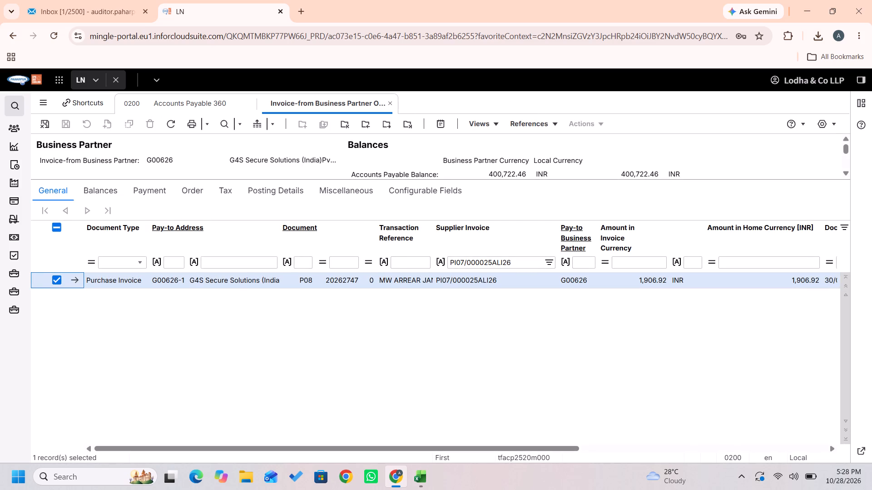
# Examine the transaction lines of invoice PI07/000025ALI26 for TDS and GST postings.
pyautogui.hotkey('shift', 'g')
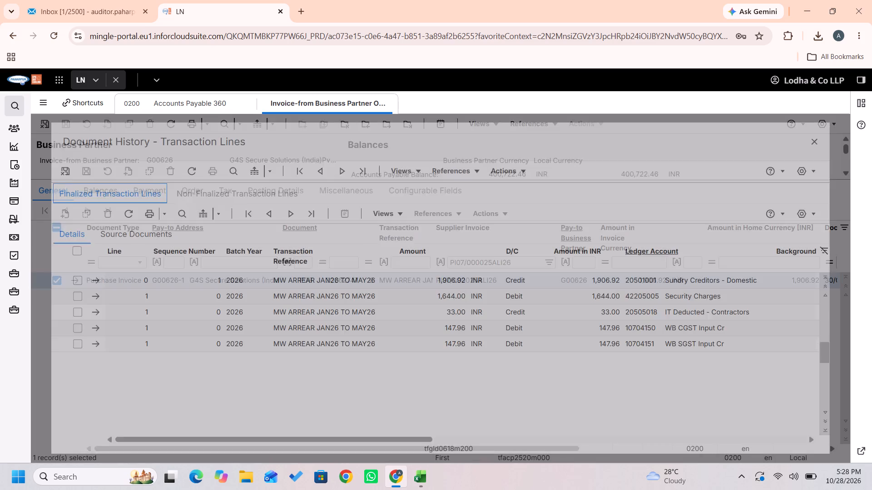
# Switch to Excel and record invoice PI07/000025ALI26 in row 25: TDS compliance YES, section of TDS 194C, GST compliance YES.
pyautogui.hotkey('alt', 'Tab')
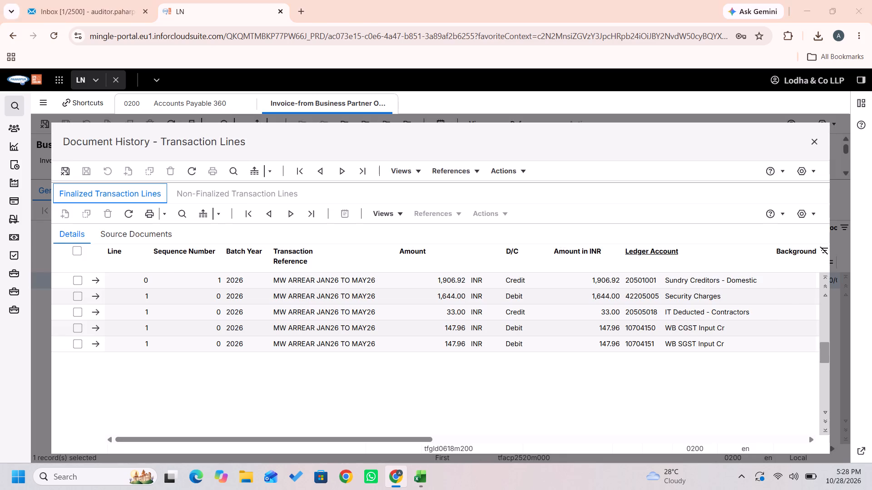
pyautogui.press('Right')
pyautogui.press('Right')
pyautogui.press('Right')
pyautogui.press('Right')
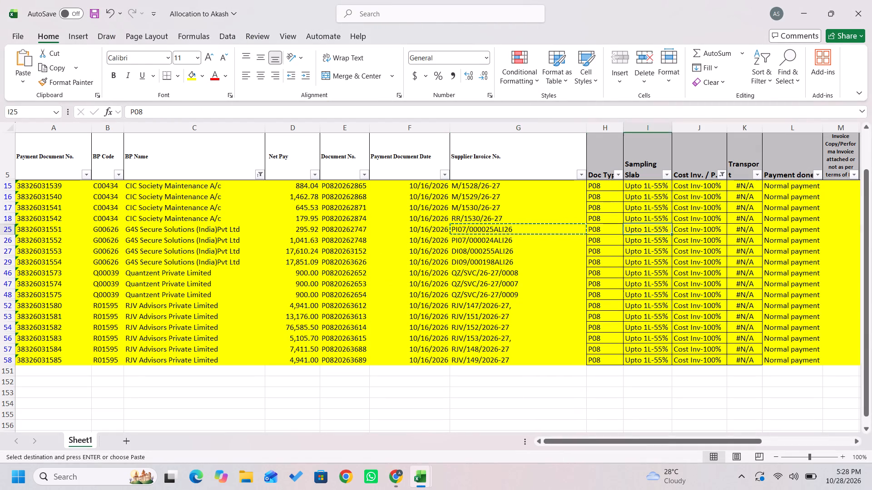
pyautogui.press('Right')
pyautogui.press('Right')
pyautogui.press('Right')
pyautogui.press('Right')
pyautogui.press('Right')
pyautogui.press('Right')
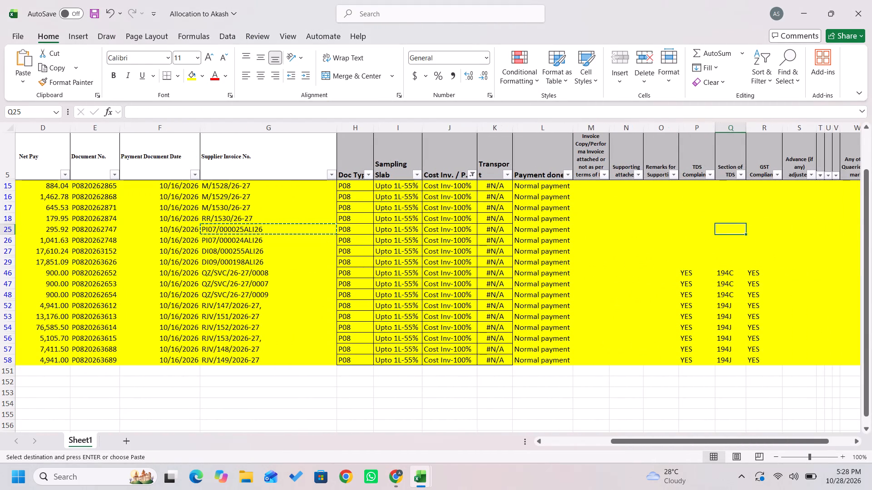
pyautogui.write('194')
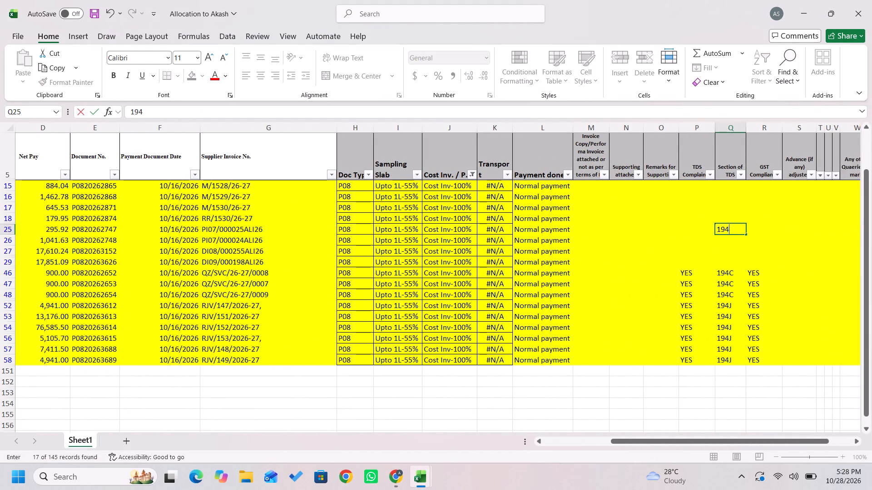
pyautogui.press('c')
pyautogui.press('Right')
pyautogui.write('YES')
pyautogui.press('Left')
pyautogui.press('Left')
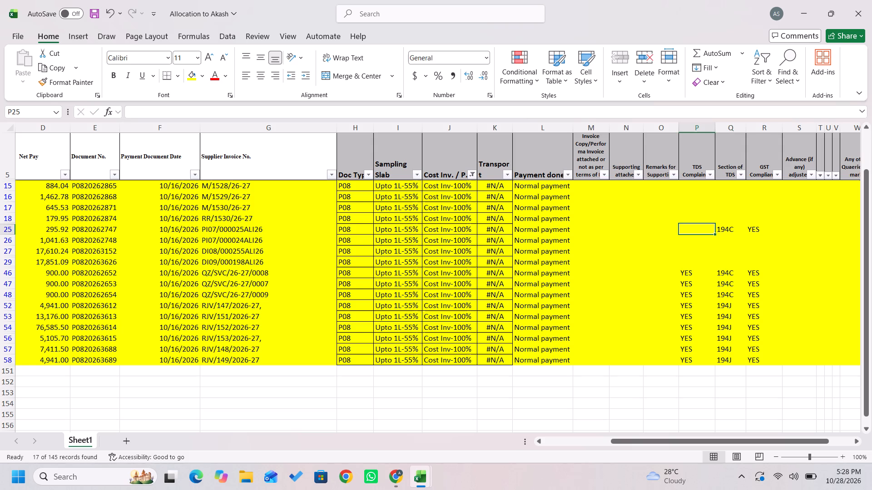
pyautogui.write('YES')
pyautogui.press('Right')
# Fill row 25's TDS compliance, TDS section and GST compliance values down to the other G4S Secure Solutions rows, 26 to 29.
pyautogui.press('Left')
pyautogui.hotkey('shift', 'Right')
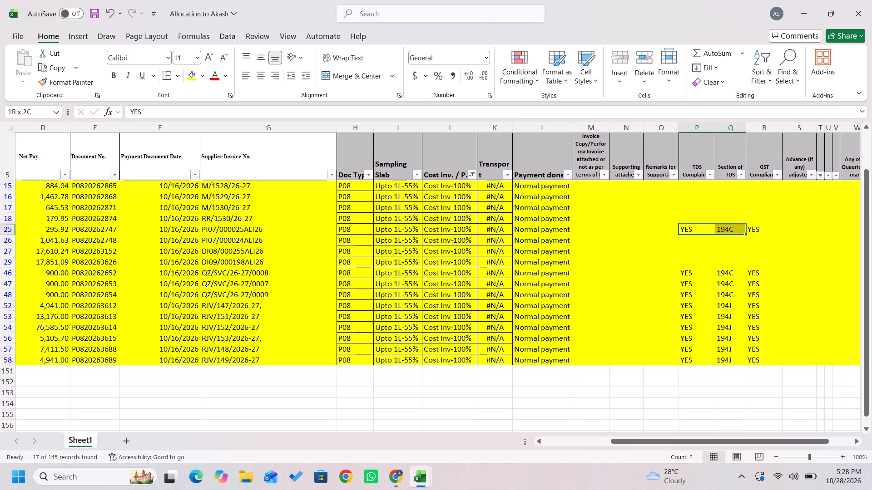
pyautogui.hotkey('shift', 'Right')
pyautogui.hotkey('shift', 'Down')
pyautogui.hotkey('shift', 'Down')
pyautogui.hotkey('shift', 'Down')
pyautogui.hotkey('ctrl', 'd')
pyautogui.press('Down')
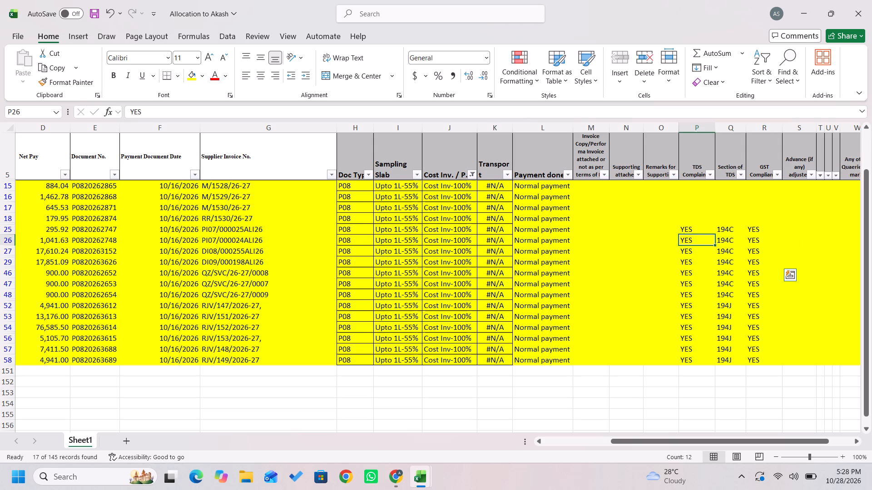
# Copy BP code C00434 from row 15, switch to LN, close the transaction lines and filter Accounts Payable 360 by that pay-to business partner.
pyautogui.press('Up')
pyautogui.press('Up')
pyautogui.press('Left')
pyautogui.press('Left')
pyautogui.press('Left')
pyautogui.press('Left')
pyautogui.press('Left')
pyautogui.press('Left')
pyautogui.press('Left')
pyautogui.press('Left')
pyautogui.press('Left')
pyautogui.press('Left')
pyautogui.press('Left')
pyautogui.press('Left')
pyautogui.press('Left')
pyautogui.press('Left')
pyautogui.press('Left')
pyautogui.press('Left')
pyautogui.press('Left')
pyautogui.press('Left')
pyautogui.press('Left')
pyautogui.press('Left')
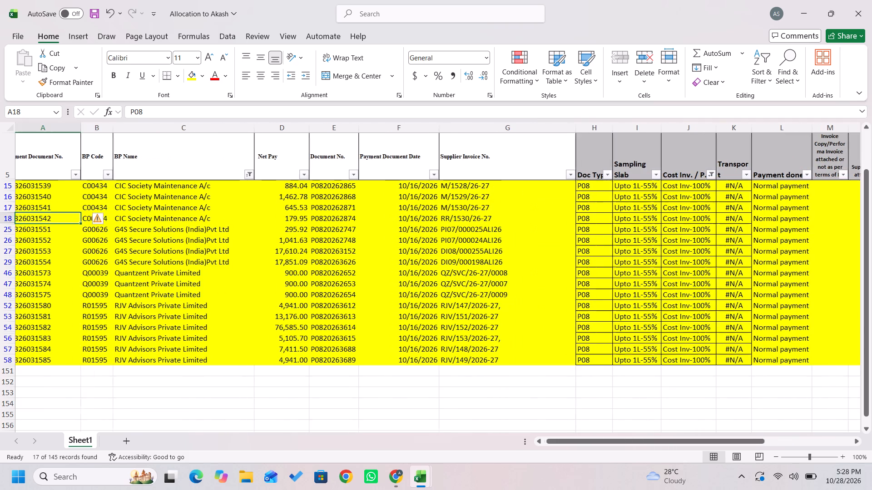
pyautogui.press('Right')
pyautogui.press('Right')
pyautogui.press('Right')
pyautogui.press('Right')
pyautogui.press('Left')
pyautogui.press('Left')
pyautogui.press('Left')
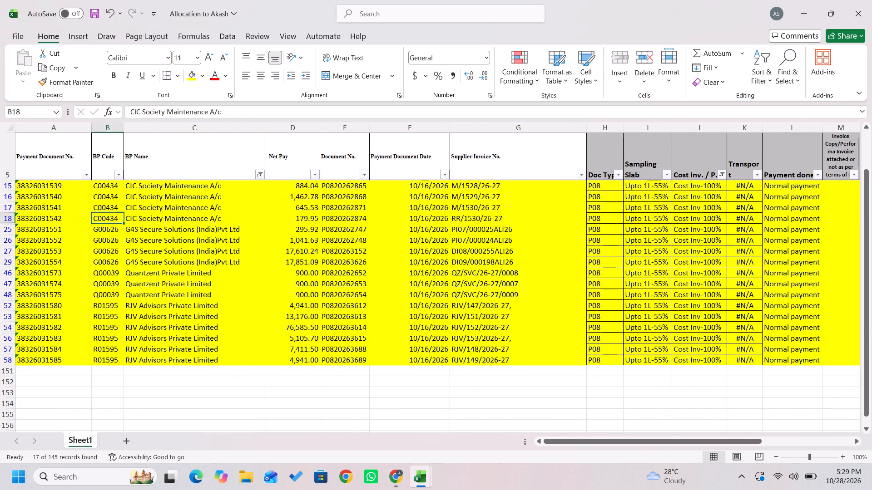
pyautogui.press('Up')
pyautogui.press('Up')
pyautogui.press('Right')
pyautogui.press('Up')
pyautogui.press('Right')
pyautogui.press('Right')
pyautogui.press('Right')
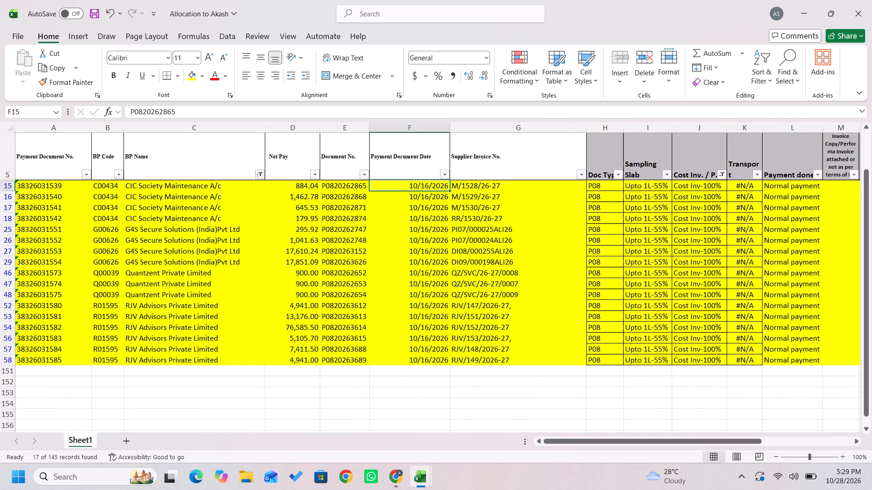
pyautogui.press('Left')
pyautogui.press('Left')
pyautogui.press('Left')
pyautogui.press('Left')
pyautogui.press('Left')
pyautogui.press('Left')
pyautogui.press('Left')
pyautogui.press('Right')
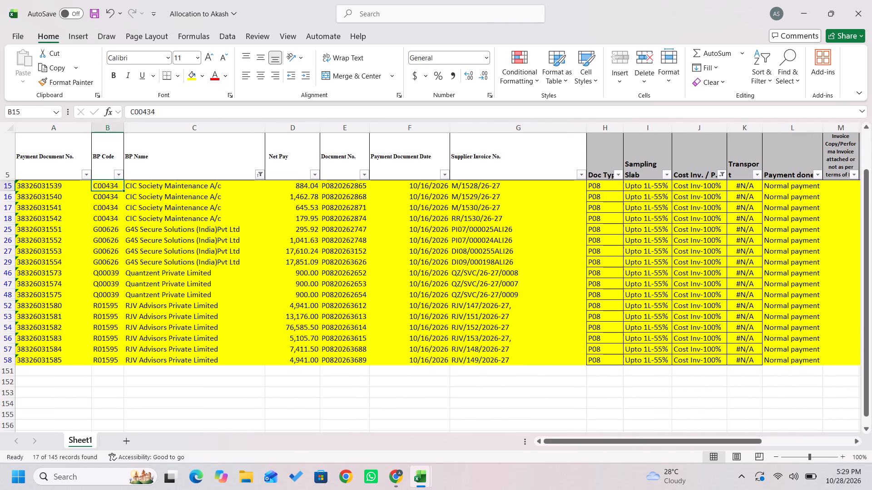
pyautogui.hotkey('ctrl', 'c')
pyautogui.hotkey('alt', 'Tab')
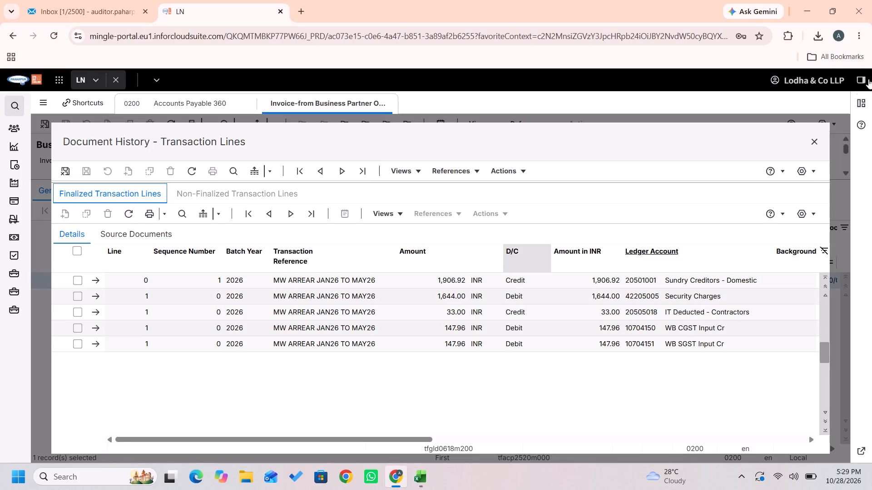
pyautogui.click(813, 143)
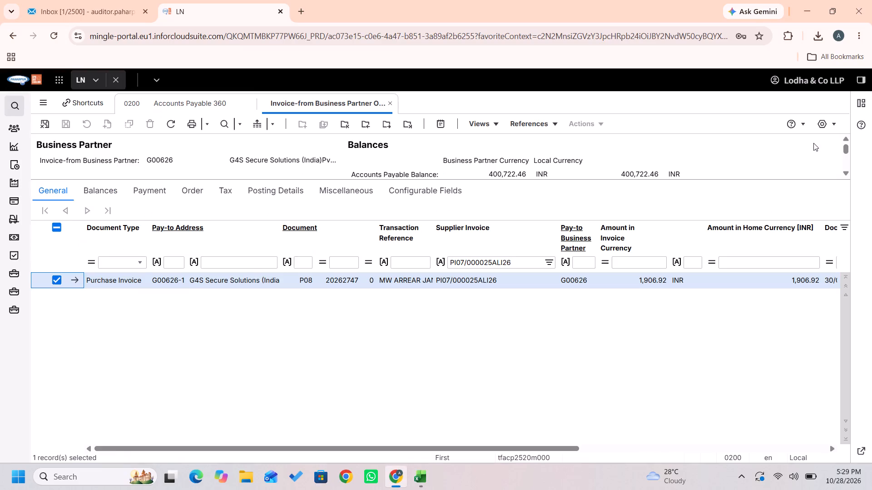
pyautogui.click(209, 104)
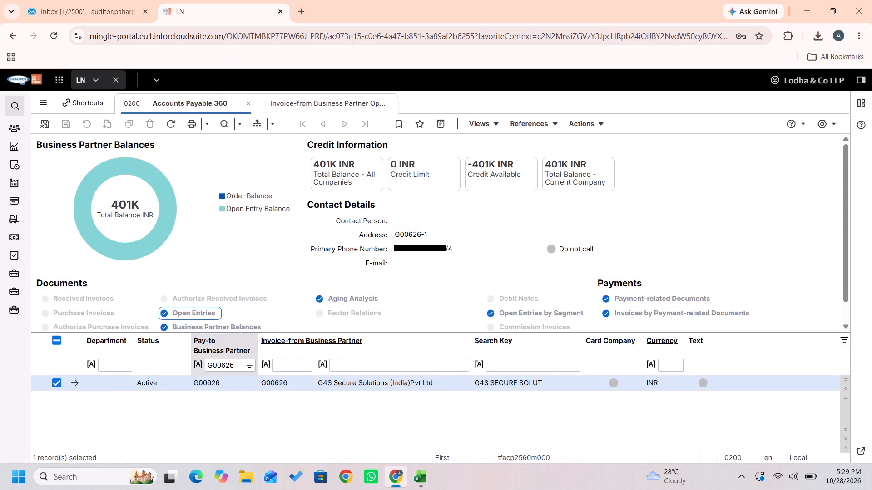
pyautogui.click(225, 363)
pyautogui.hotkey('ctrl', 'v')
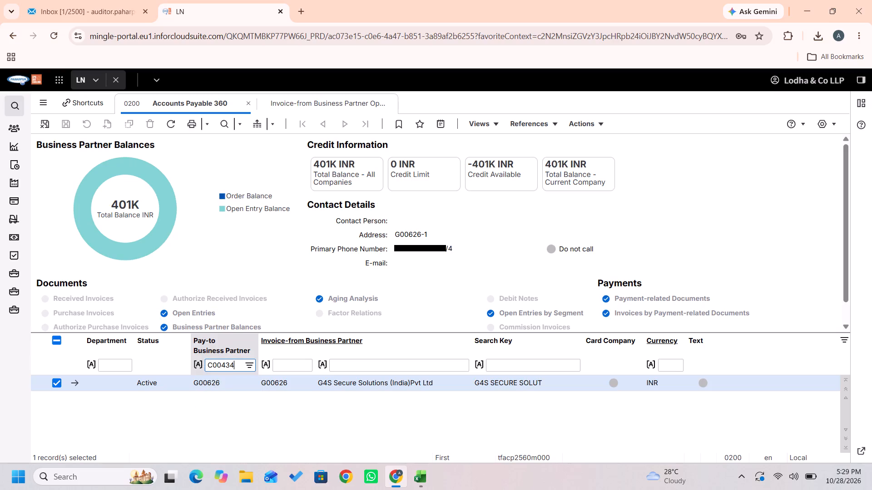
pyautogui.press('Return')
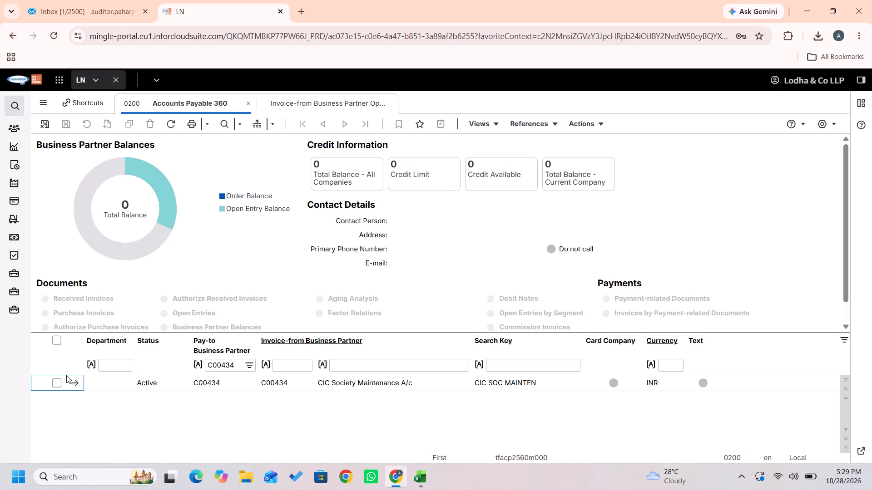
# View CIC Society Maintenance's open entries and filter them by supplier invoice M/1528/26-27, copied from row 15 of the Excel sheet.
pyautogui.click(54, 386)
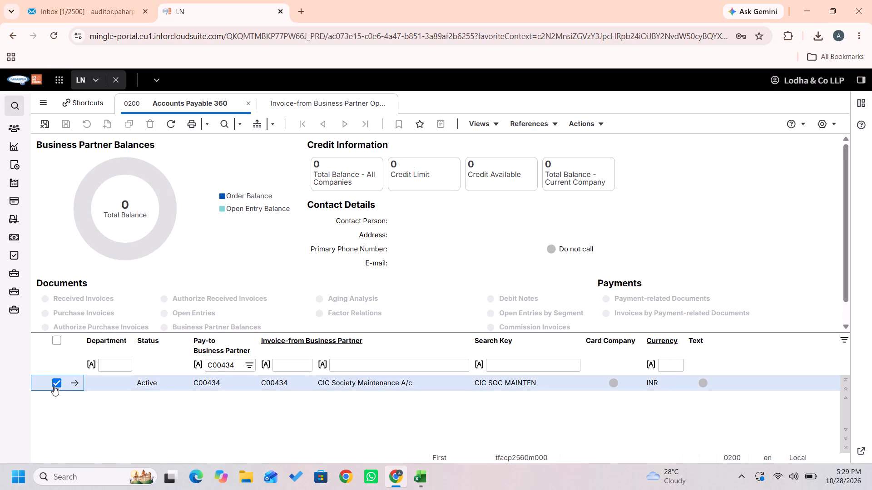
pyautogui.click(193, 318)
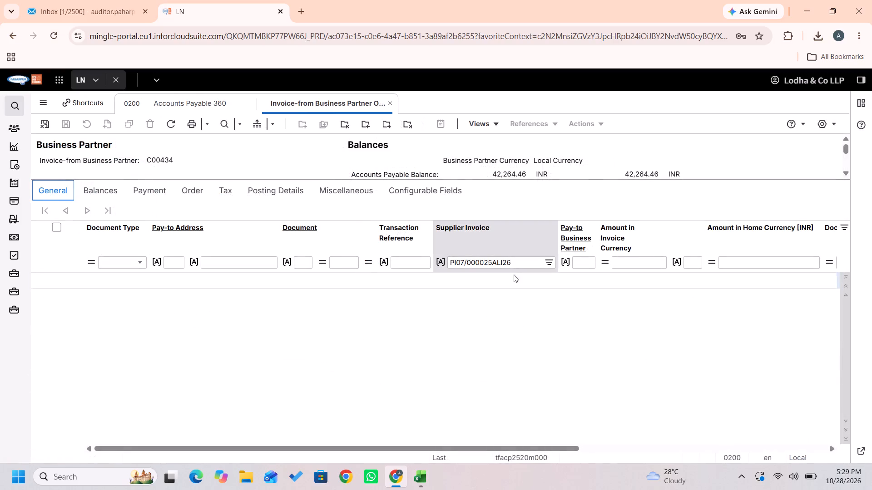
pyautogui.click(504, 266)
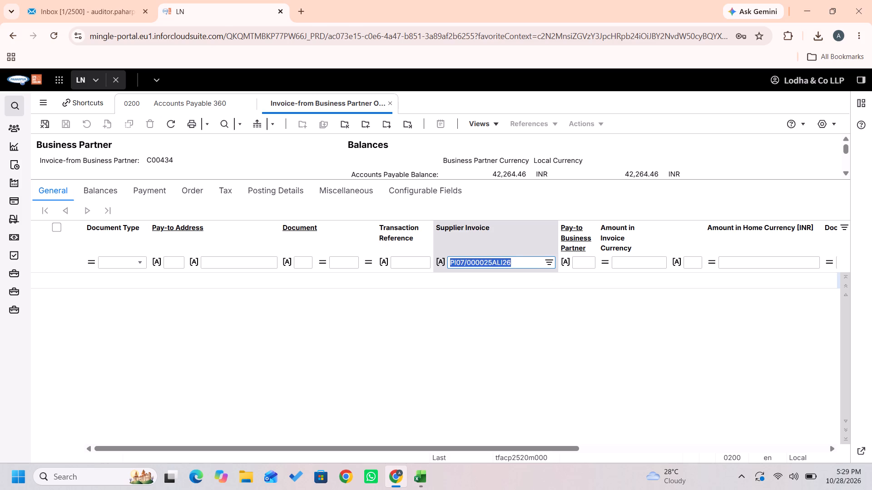
pyautogui.hotkey('alt', 'Tab')
pyautogui.press('Right')
pyautogui.press('Right')
pyautogui.press('Right')
pyautogui.press('Right')
pyautogui.press('Right')
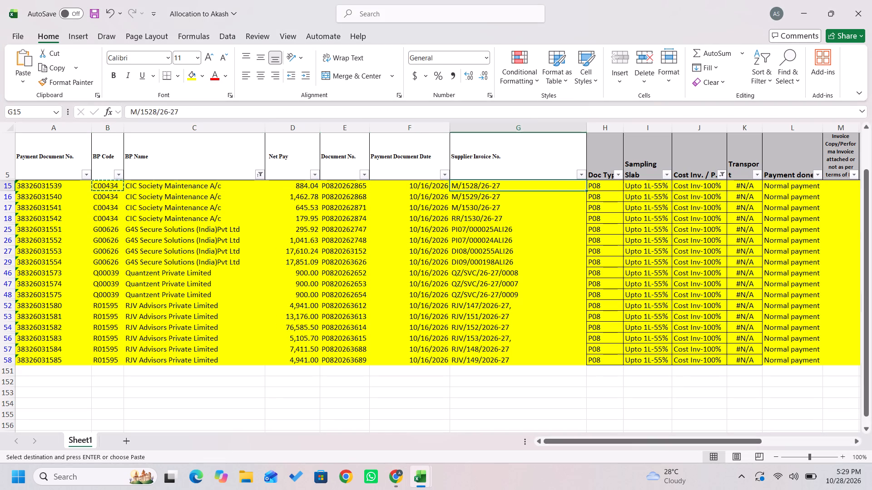
pyautogui.press('Right')
pyautogui.press('Right')
pyautogui.press('Left')
pyautogui.press('Left')
pyautogui.press('Left')
pyautogui.press('Right')
pyautogui.hotkey('ctrl', 'c')
pyautogui.hotkey('alt', 'Tab')
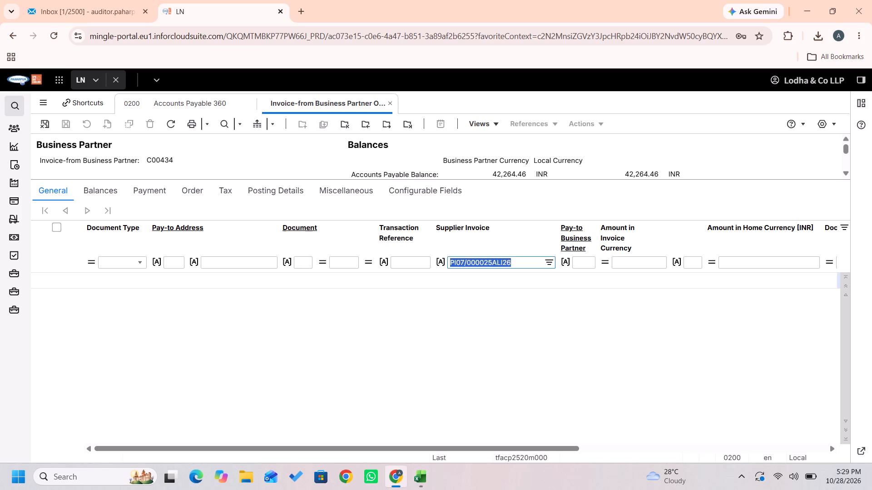
pyautogui.hotkey('ctrl', 'v')
pyautogui.press('Return')
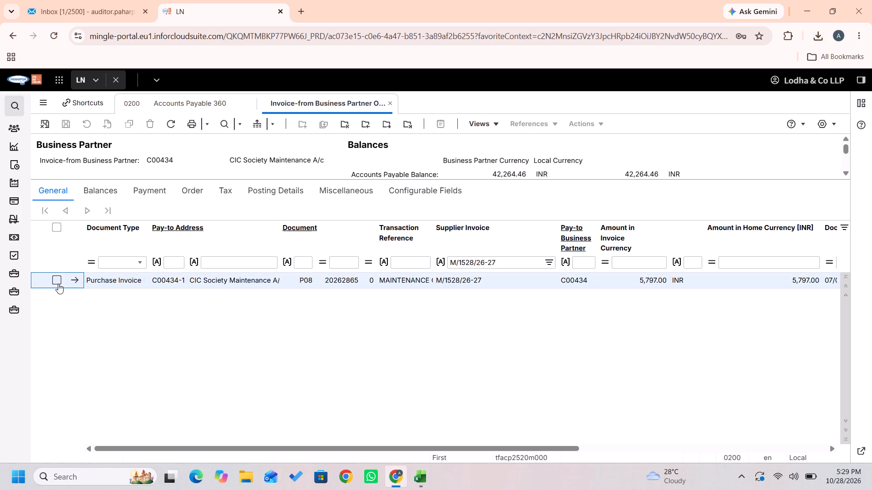
# Examine the transaction lines of invoice M/1528/26-27 for TDS and GST postings, and close that view.
pyautogui.click(58, 284)
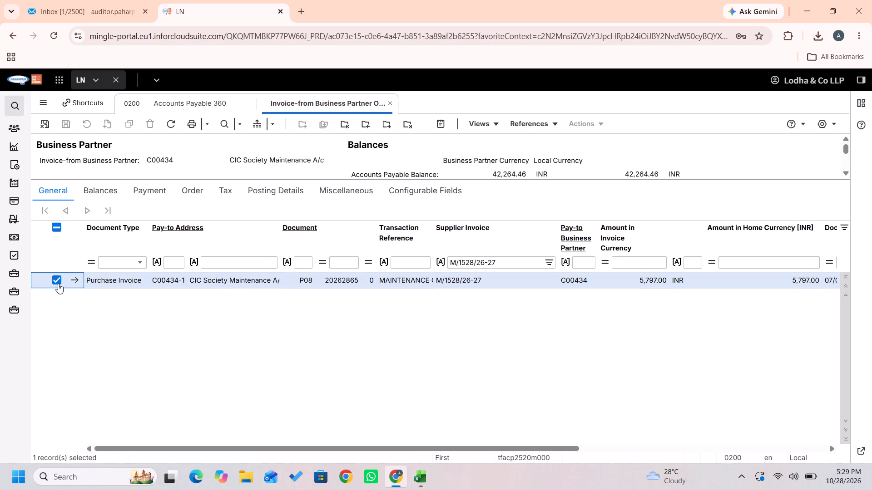
pyautogui.hotkey('ctrl', 'v')
pyautogui.hotkey('shift', 'g')
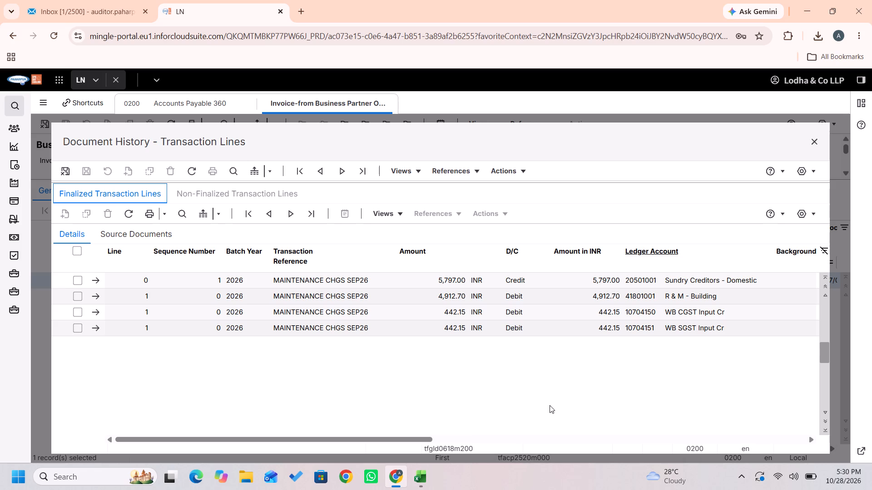
pyautogui.press('Escape')
pyautogui.press('Escape')
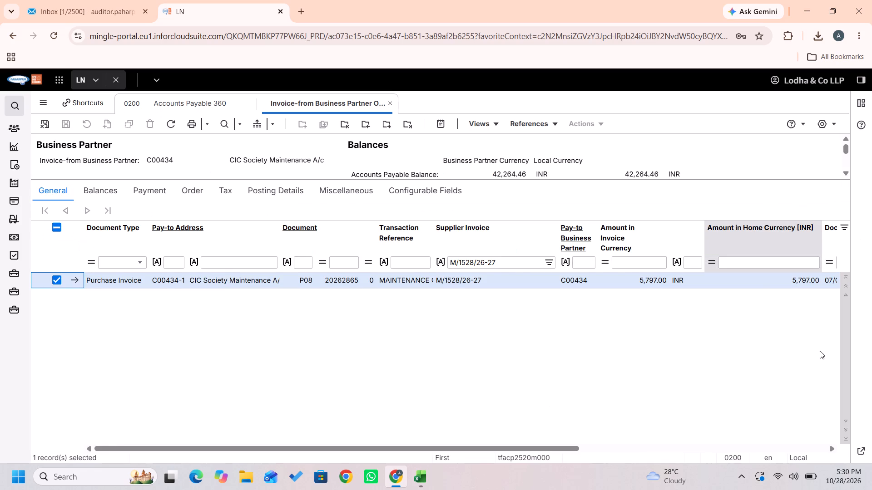
# Switch to Excel and record invoice M/1528/26-27 in row 15: TDS compliance NA, section of TDS NA, GST compliance YES.
pyautogui.hotkey('alt', 'Tab')
pyautogui.press('Right')
pyautogui.press('Right')
pyautogui.press('Right')
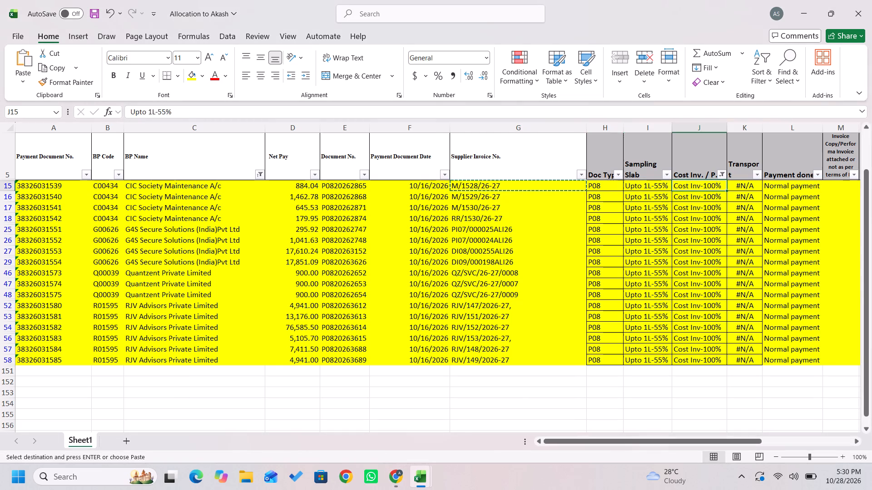
pyautogui.press('Right')
pyautogui.press('Right')
pyautogui.press('Right')
pyautogui.press('Right')
pyautogui.press('Right')
pyautogui.press('Right')
pyautogui.press('Right')
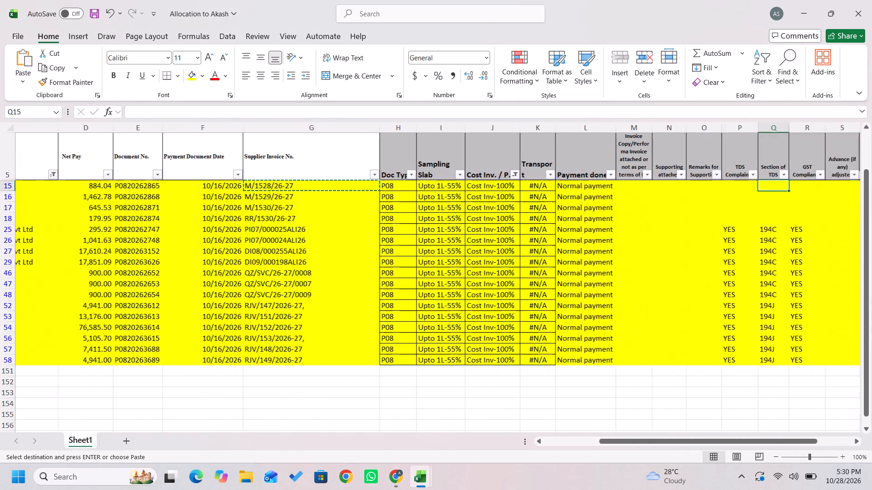
pyautogui.press('Left')
pyautogui.press('Left')
pyautogui.press('Right')
pyautogui.write('NA')
pyautogui.press('Right')
pyautogui.write('NA')
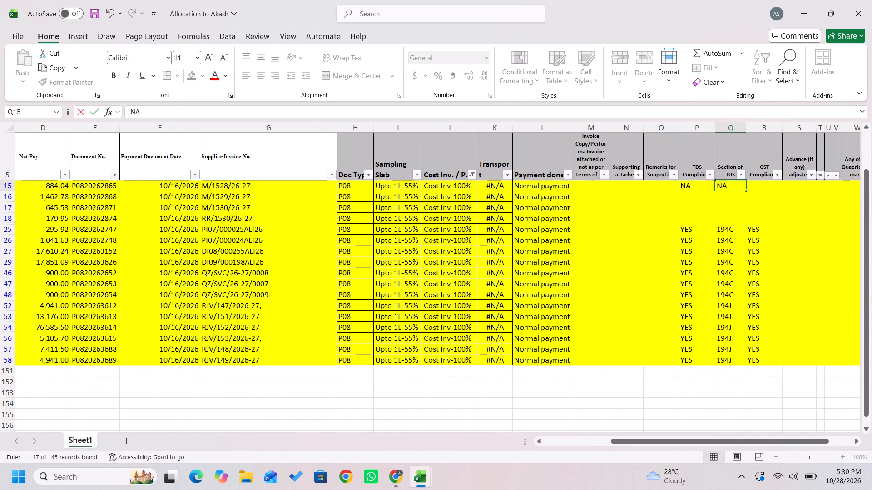
pyautogui.press('Right')
pyautogui.write('YES')
# Fill row 15's TDS compliance, TDS section and GST compliance values down to the other CIC Society Maintenance rows, 16 to 18.
pyautogui.press('Left')
pyautogui.press('Up')
pyautogui.press('Left')
pyautogui.press('Down')
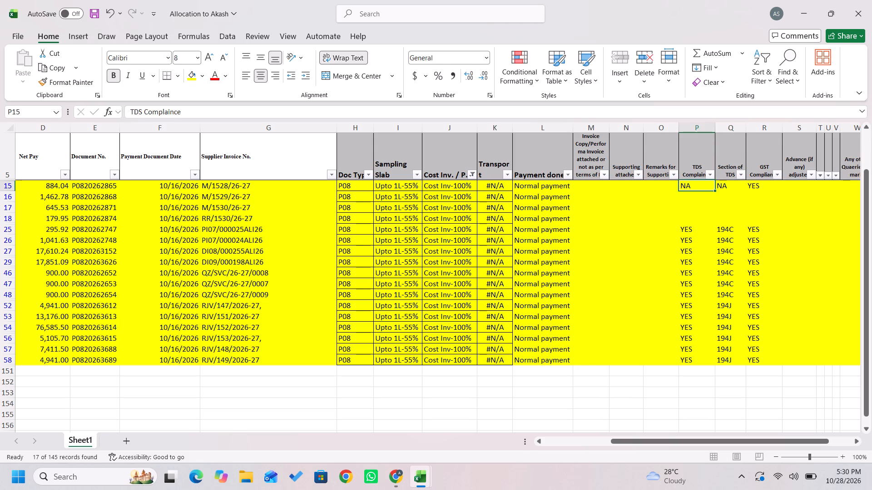
pyautogui.hotkey('shift', 'Right')
pyautogui.hotkey('shift', 'Right')
pyautogui.hotkey('shift', 'Down')
pyautogui.hotkey('shift', 'Down')
pyautogui.hotkey('shift', 'Down')
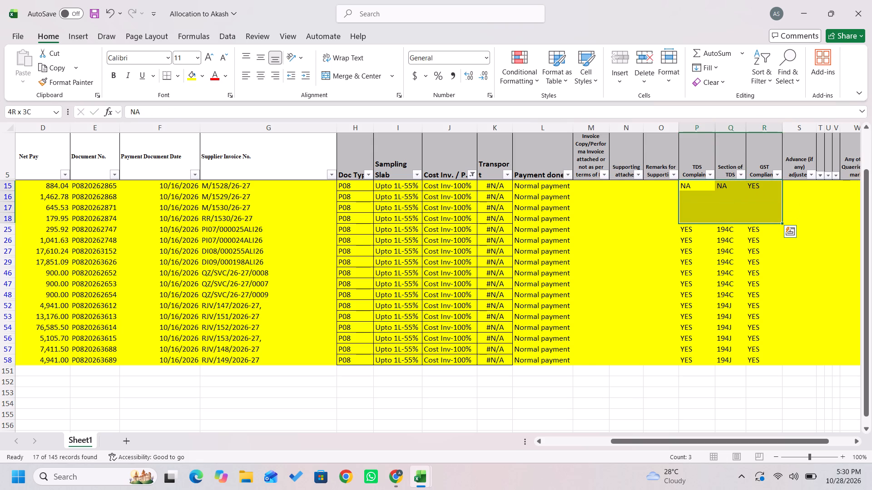
pyautogui.hotkey('ctrl', 'd')
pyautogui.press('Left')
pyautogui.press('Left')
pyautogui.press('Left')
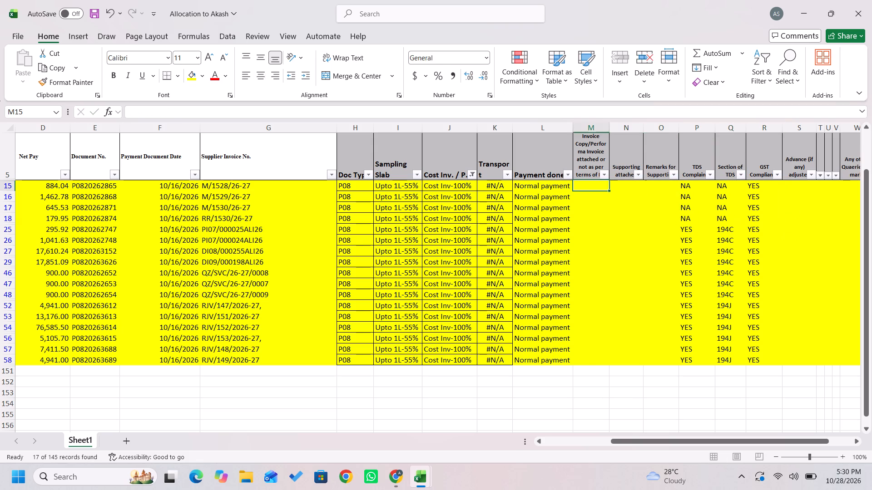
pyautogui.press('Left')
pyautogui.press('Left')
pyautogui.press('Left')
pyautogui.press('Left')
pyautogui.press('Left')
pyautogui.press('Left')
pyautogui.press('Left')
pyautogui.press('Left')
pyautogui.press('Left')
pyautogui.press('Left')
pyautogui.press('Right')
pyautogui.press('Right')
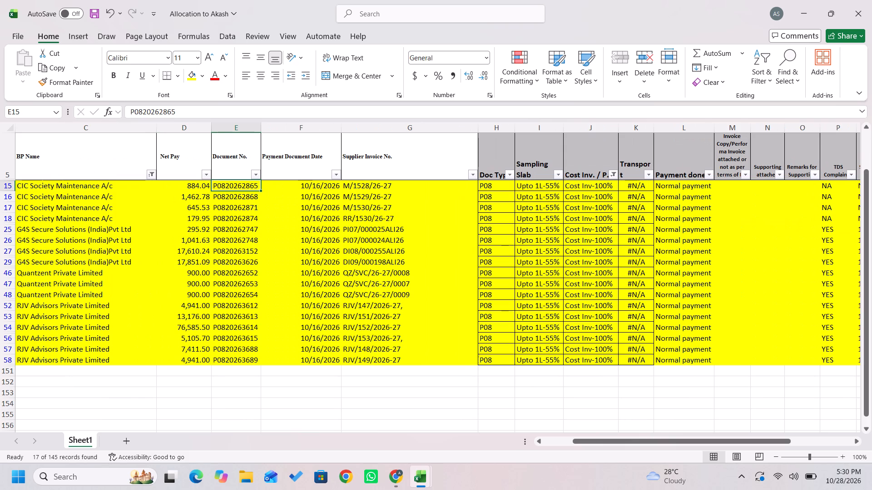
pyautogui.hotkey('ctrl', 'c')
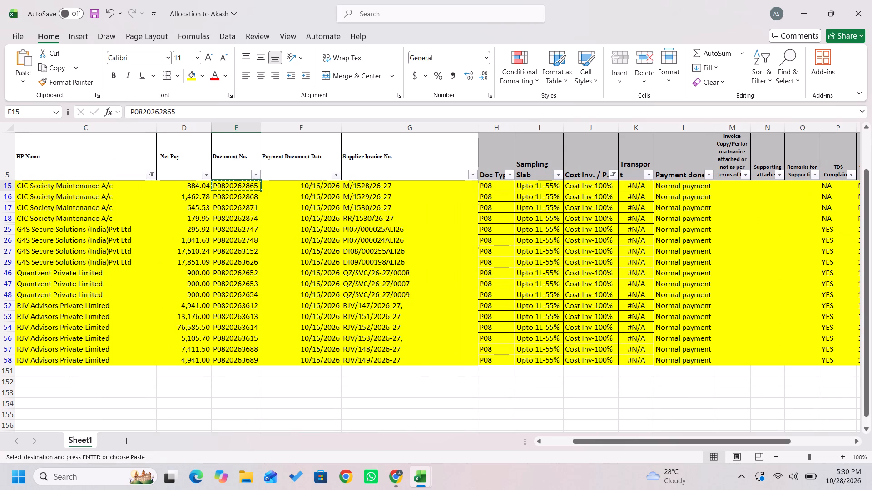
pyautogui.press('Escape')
# Switch to Chrome and open the bookmarked PO PORTAL payment-advice page in a new tab.
pyautogui.hotkey('alt', 'Tab')
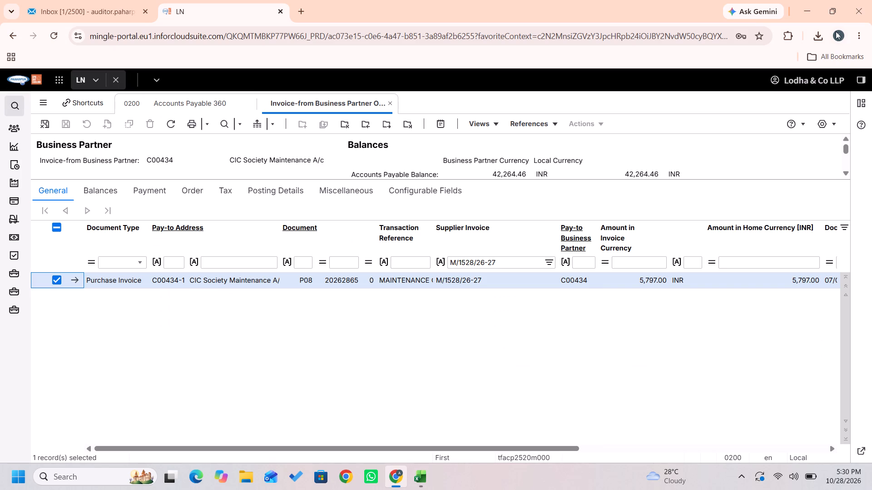
pyautogui.click(308, 14)
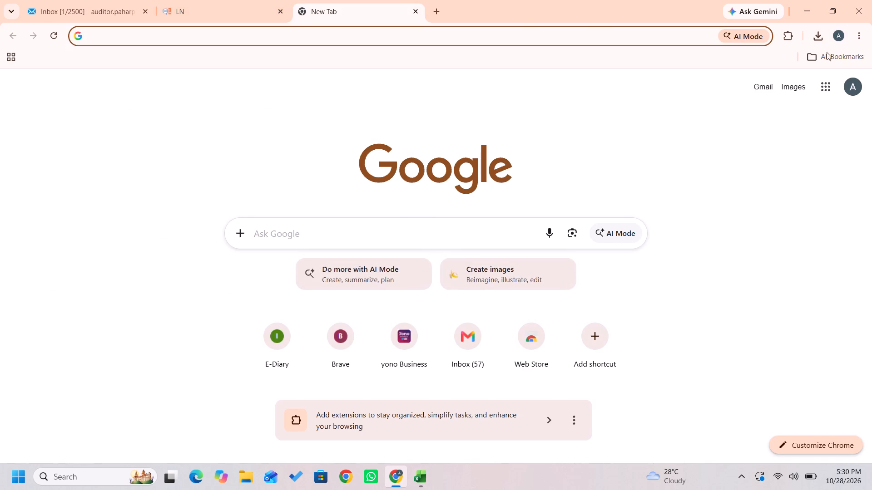
pyautogui.click(853, 53)
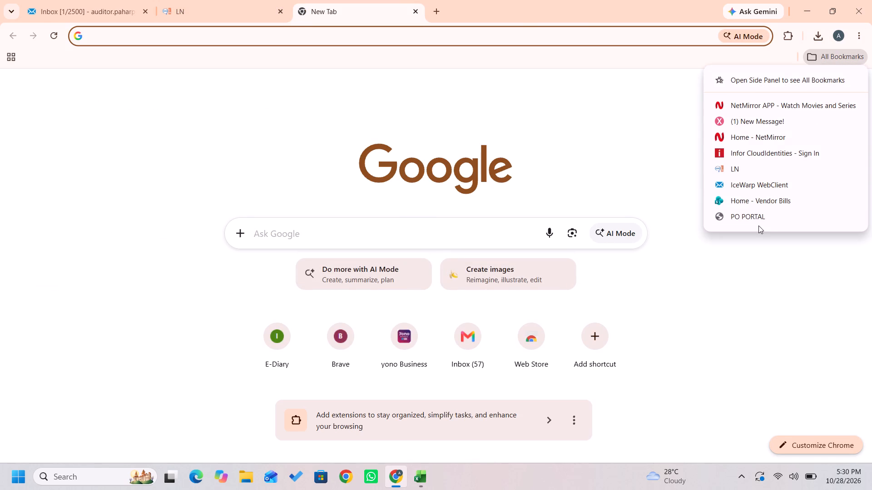
pyautogui.click(762, 218)
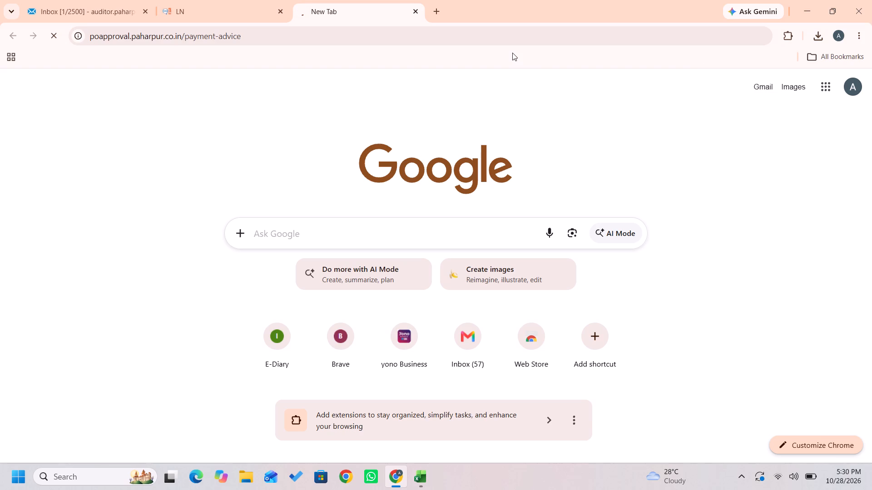
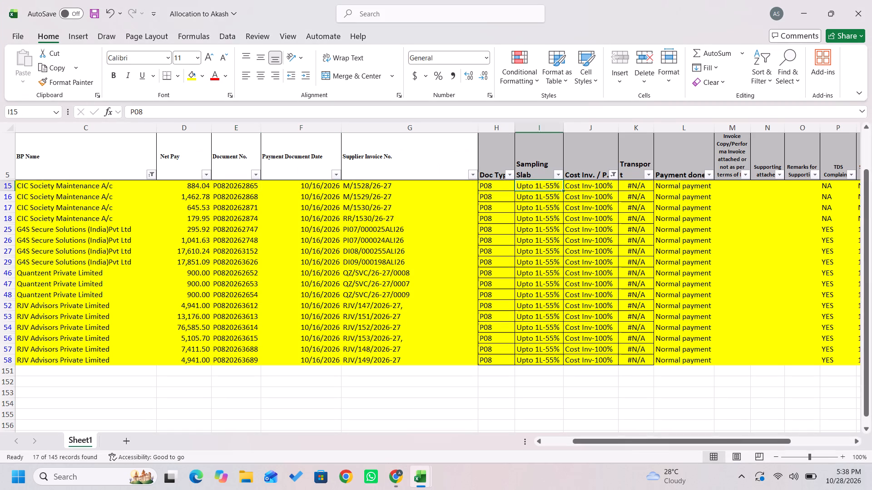
# Copy supplier invoice number M/1528/26-27 from row 15 in Excel and search for it in the PO portal in Chrome.
pyautogui.press('Right')
pyautogui.press('Left')
pyautogui.press('Left')
pyautogui.press('Left')
pyautogui.press('Left')
pyautogui.press('Right')
pyautogui.hotkey('ctrl', 'c')
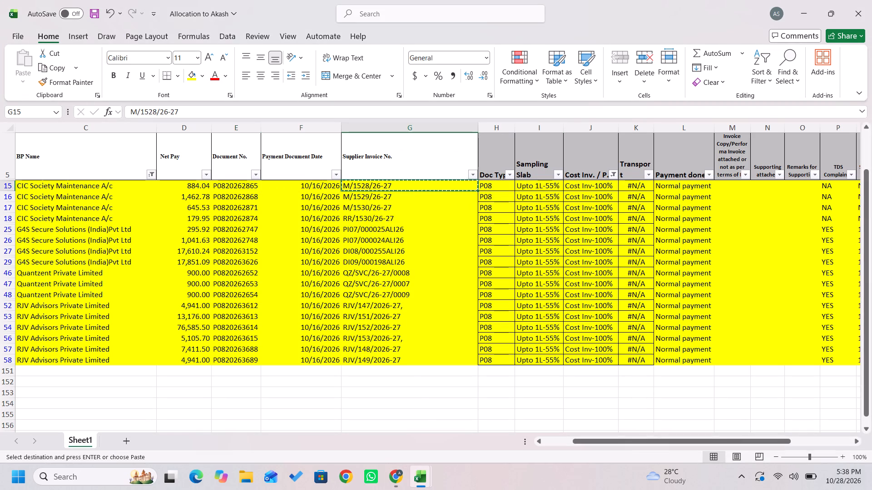
pyautogui.hotkey('alt', 'Tab')
pyautogui.hotkey('ctrl', 'v')
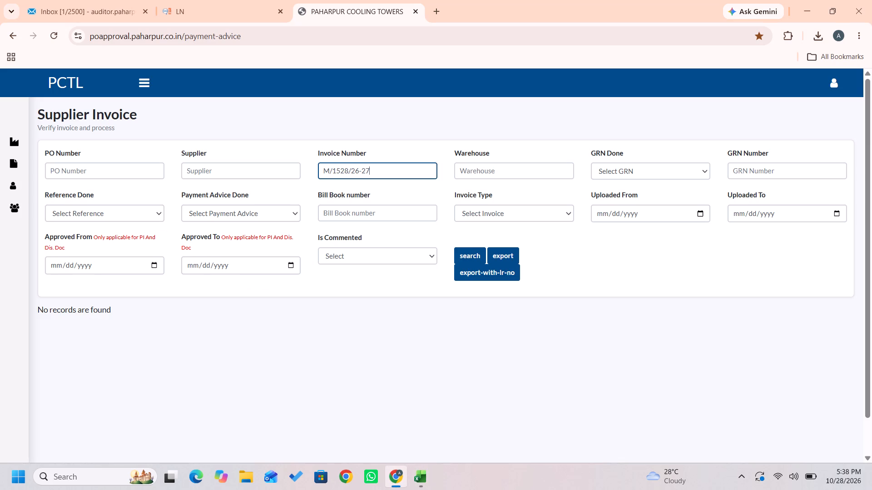
pyautogui.press('Return')
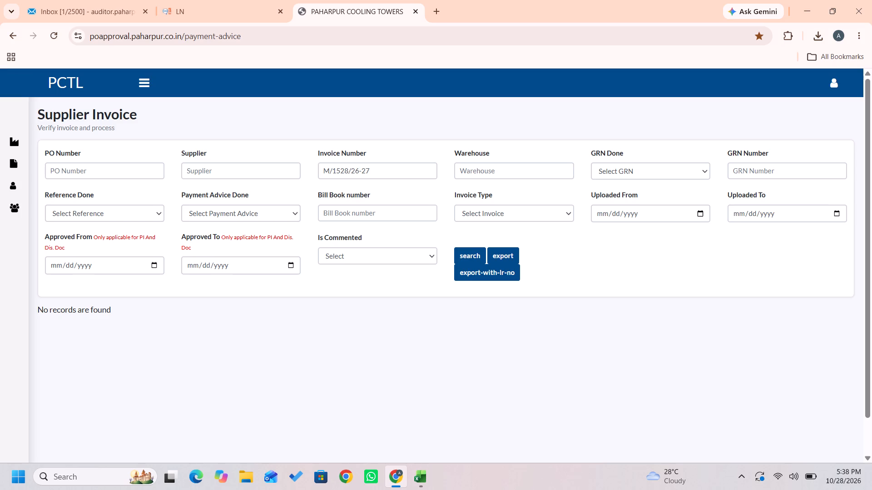
# Copy the BP name CIC Society Maintenance A/c from Excel into the portal's supplier filter and search again with invoice M/1528/26-27.
pyautogui.click(226, 167)
pyautogui.hotkey('alt', 'Tab')
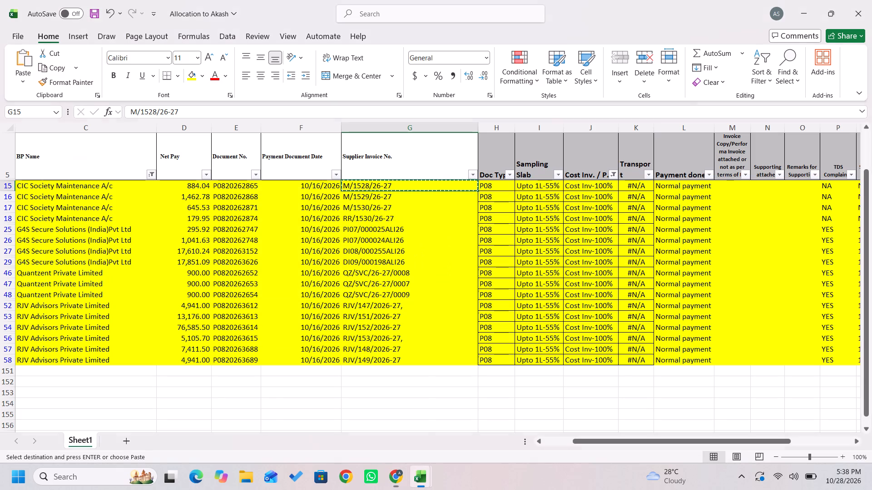
pyautogui.press('Left')
pyautogui.press('Left')
pyautogui.press('Left')
pyautogui.press('Left')
pyautogui.press('Left')
pyautogui.press('Right')
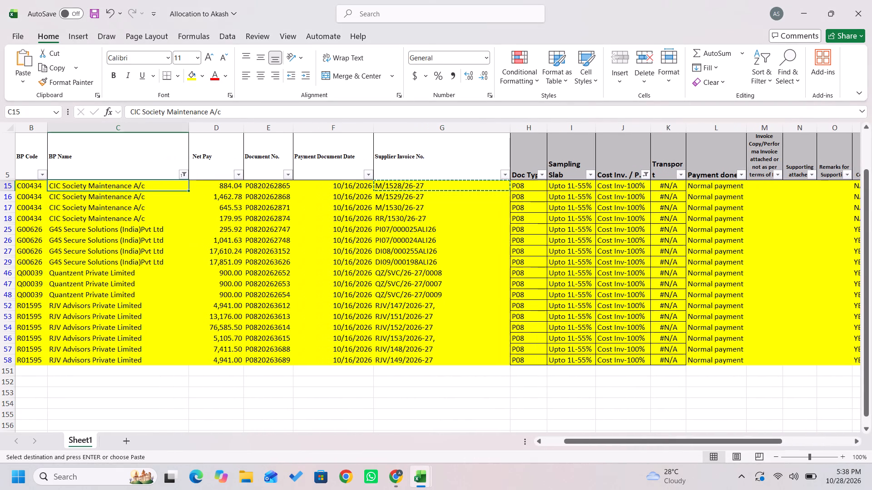
pyautogui.hotkey('ctrl', 'c')
pyautogui.hotkey('alt', 'Tab')
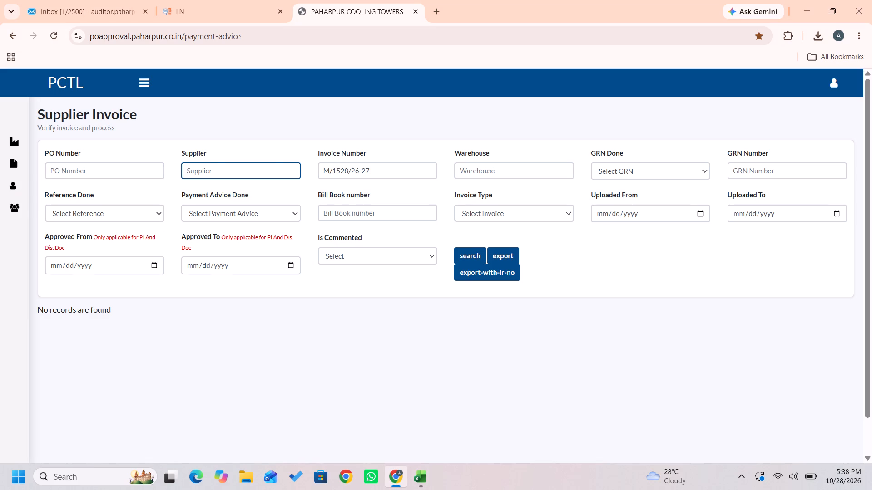
pyautogui.hotkey('ctrl', 'v')
pyautogui.press('Return')
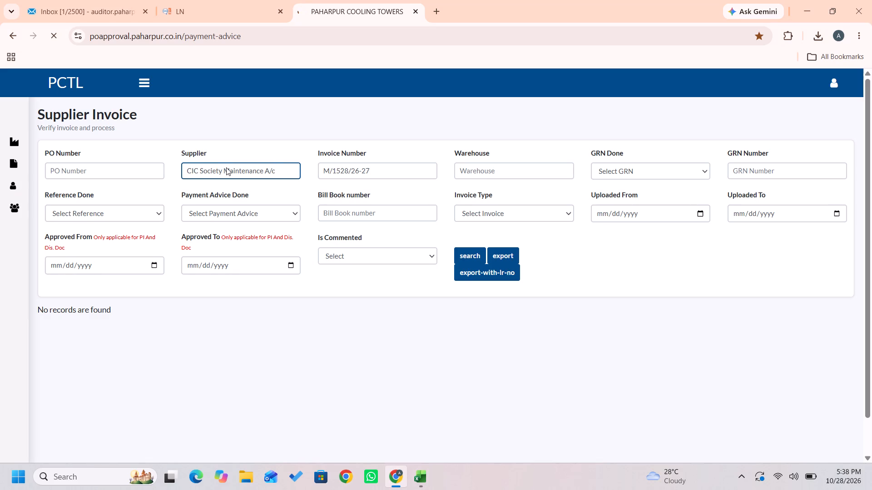
# Copy the BP name G4S Secure Solutions (India)Pvt Ltd from row 25 in Excel and replace the portal's supplier filter with it.
pyautogui.hotkey('alt', 'Tab')
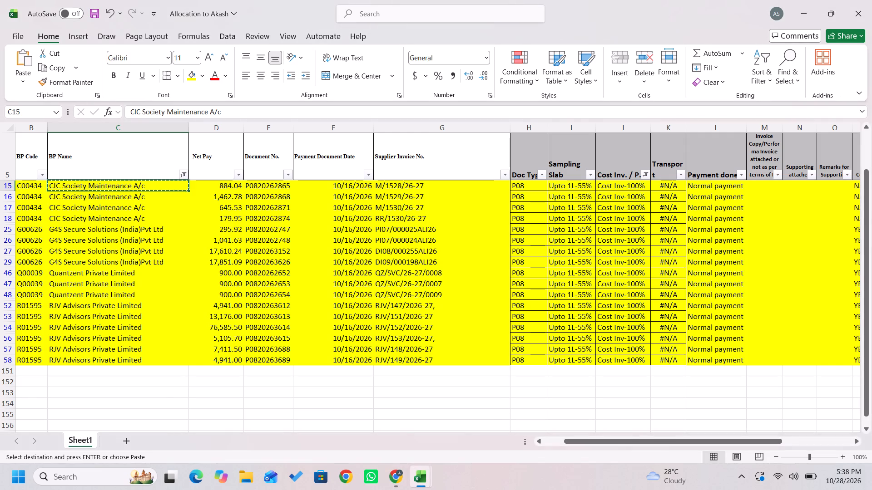
pyautogui.press('Down')
pyautogui.press('Down')
pyautogui.press('Down')
pyautogui.press('Down')
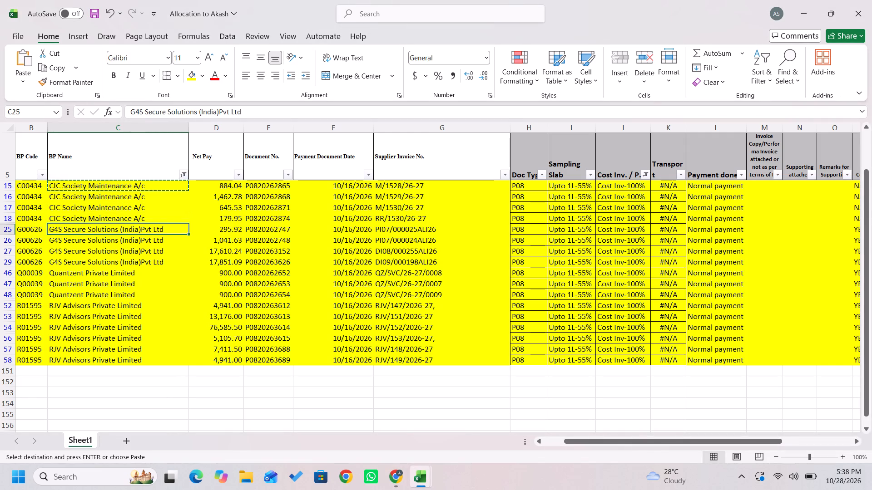
pyautogui.hotkey('ctrl', 'c')
pyautogui.hotkey('alt', 'Tab')
pyautogui.click(226, 167)
pyautogui.hotkey('ctrl', 'a')
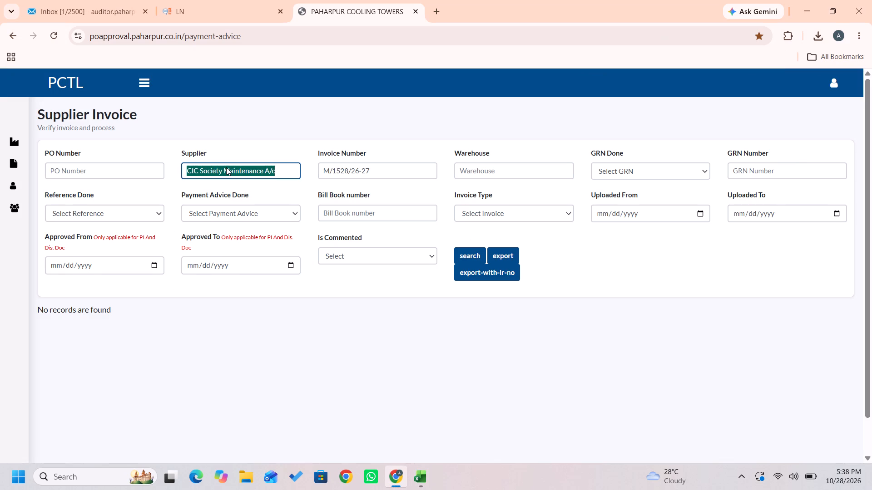
pyautogui.hotkey('ctrl', 'v')
# Replace the portal's invoice number with PI07/000025ALI26, copied from row 25 in Excel, and search for that G4S invoice.
pyautogui.click(339, 165)
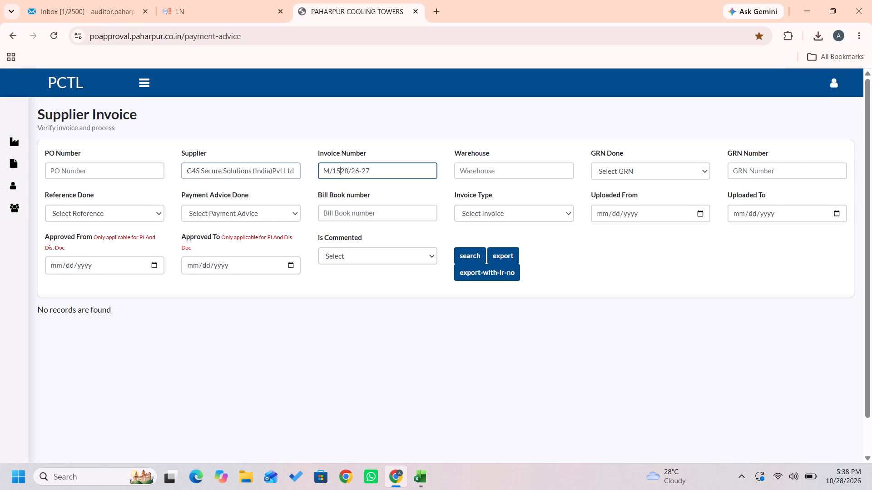
pyautogui.hotkey('alt', 'Tab')
pyautogui.press('Right')
pyautogui.press('Right')
pyautogui.press('Right')
pyautogui.press('Right')
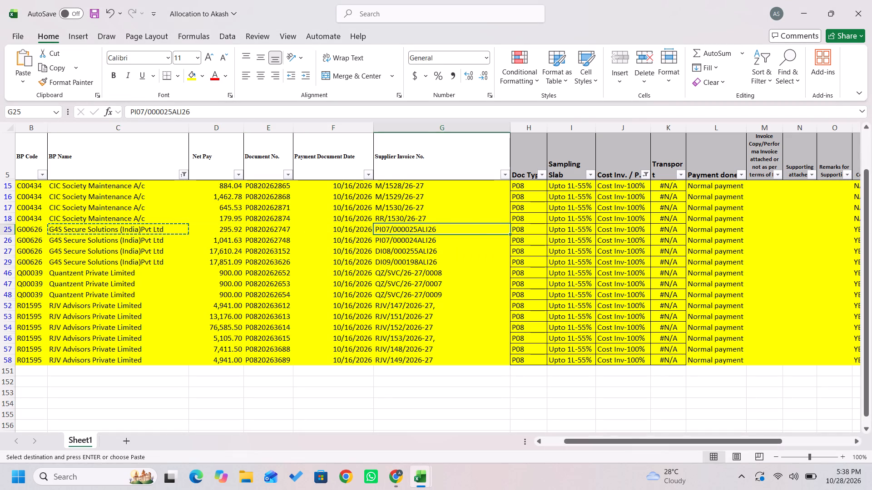
pyautogui.hotkey('ctrl', 'c')
pyautogui.hotkey('alt', 'Tab')
pyautogui.hotkey('ctrl', 'v')
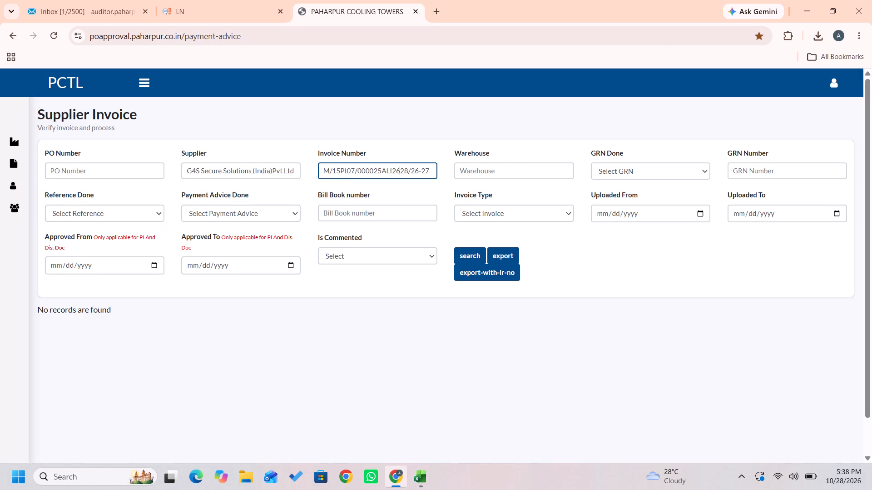
pyautogui.hotkey('ctrl', 'a')
pyautogui.hotkey('ctrl', 'v')
pyautogui.press('Return')
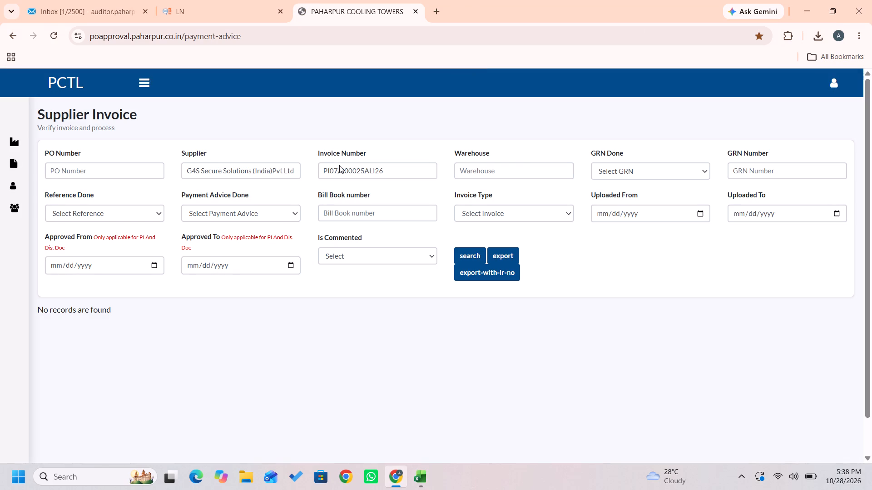
# Copy invoice number PI07/000024ALI26 from row 26 in Excel and search for it in the portal under the G4S supplier filter.
pyautogui.hotkey('alt', 'Tab')
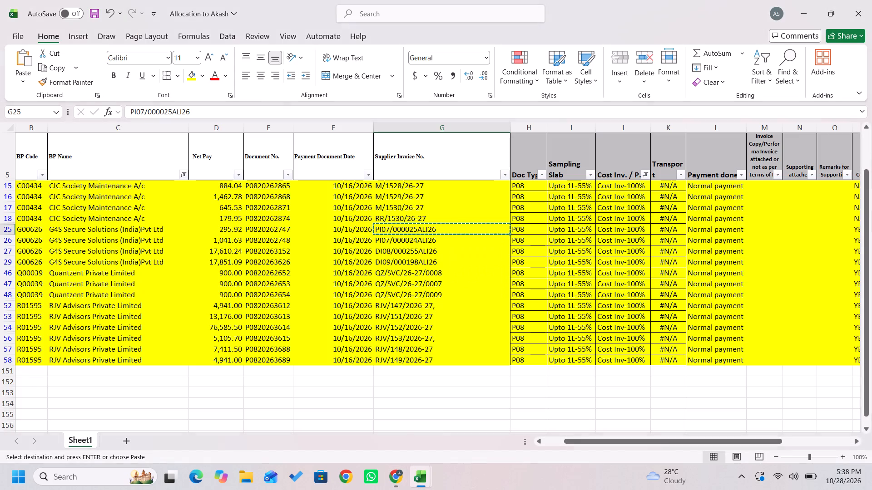
pyautogui.press('Down')
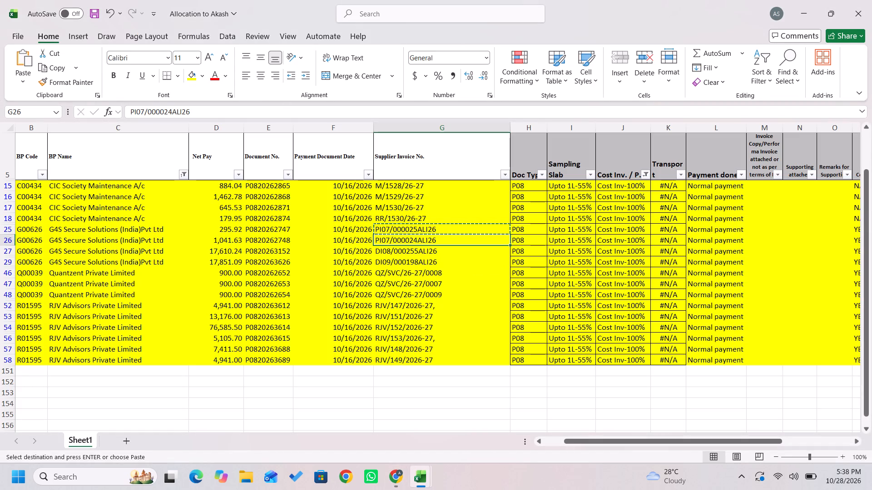
pyautogui.press('Down')
pyautogui.press('Down')
pyautogui.press('Up')
pyautogui.press('Up')
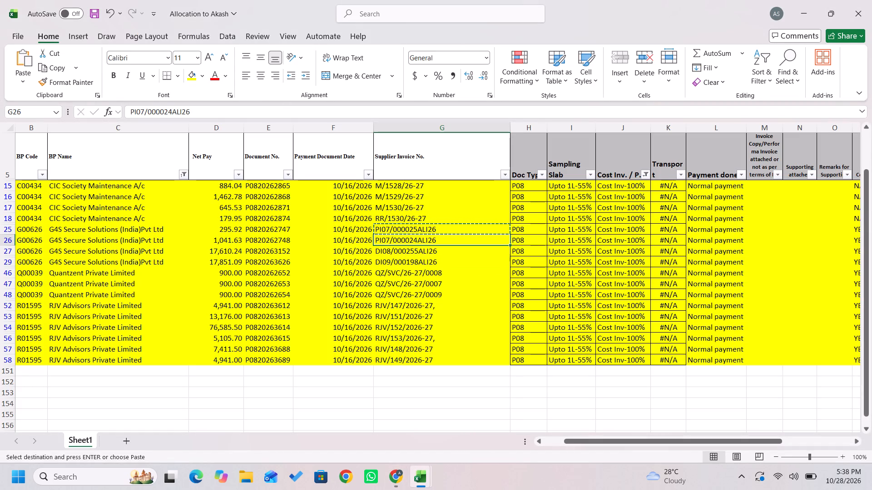
pyautogui.hotkey('ctrl', 'c')
pyautogui.hotkey('alt', 'Tab')
pyautogui.click(339, 165)
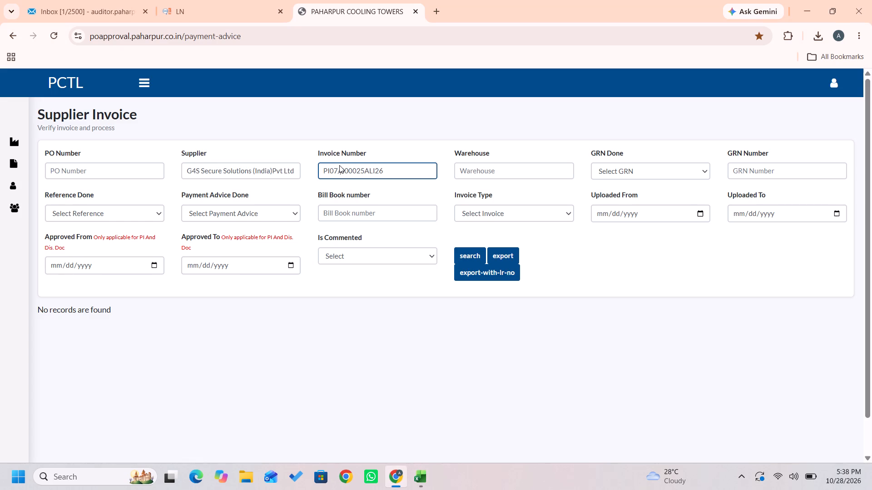
pyautogui.hotkey('ctrl', 'a')
pyautogui.hotkey('ctrl', 'v')
pyautogui.press('Return')
# Copy invoice number DI08/000255ALI26 from row 27 in Excel and search for it in the portal under the G4S supplier filter.
pyautogui.hotkey('alt', 'Tab')
pyautogui.press('Down')
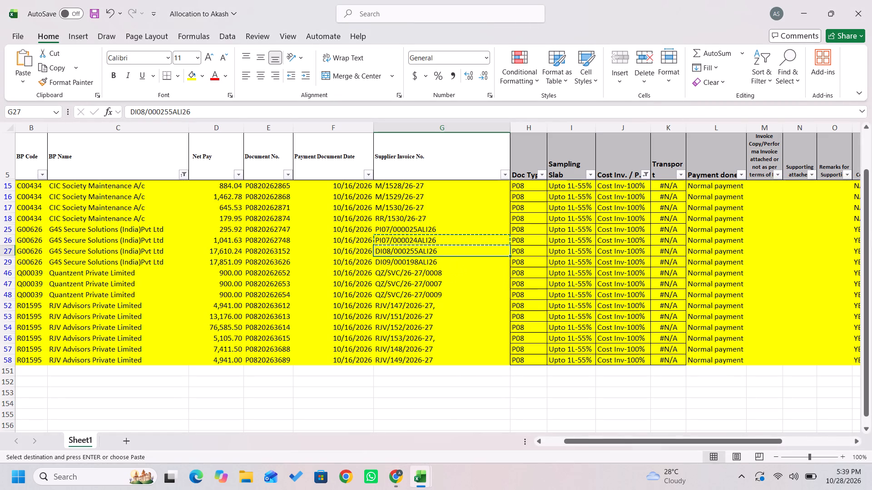
pyautogui.hotkey('ctrl', 'c')
pyautogui.hotkey('alt', 'Tab')
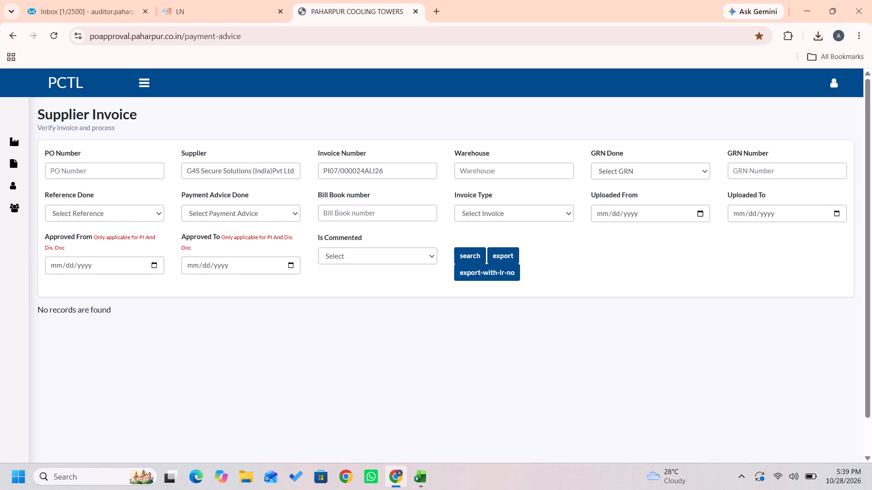
pyautogui.click(372, 169)
pyautogui.hotkey('ctrl', 'a')
pyautogui.hotkey('ctrl', 'v')
pyautogui.press('Return')
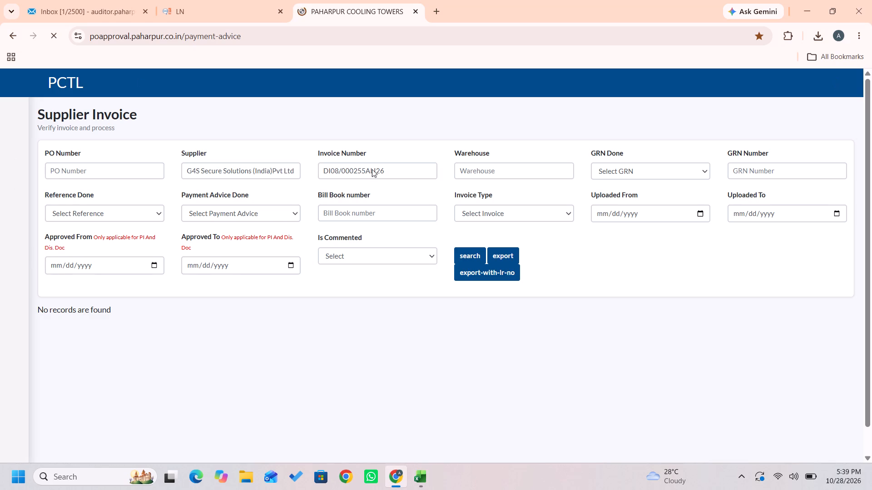
# Copy invoice number DI09/000198ALI26 from row 29 in Excel and search for it in the portal under the G4S supplier filter.
pyautogui.hotkey('alt', 'Tab')
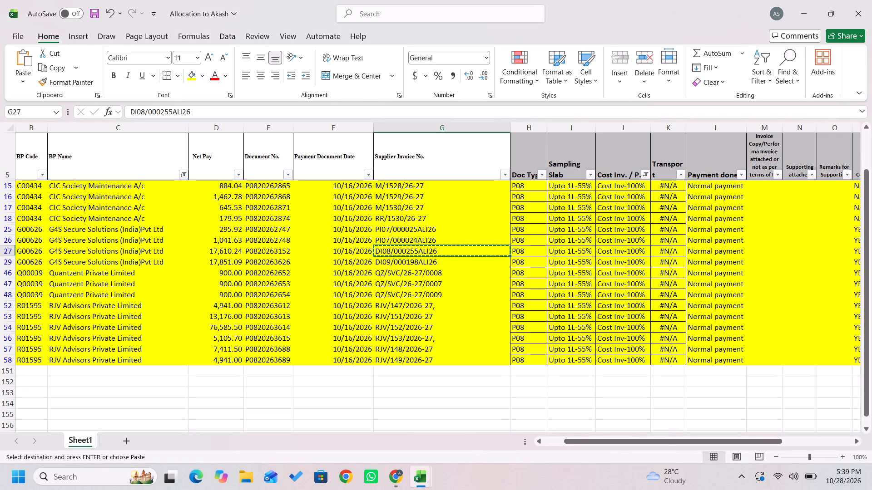
pyautogui.press('Down')
pyautogui.hotkey('ctrl', 'c')
pyautogui.hotkey('alt', 'Tab')
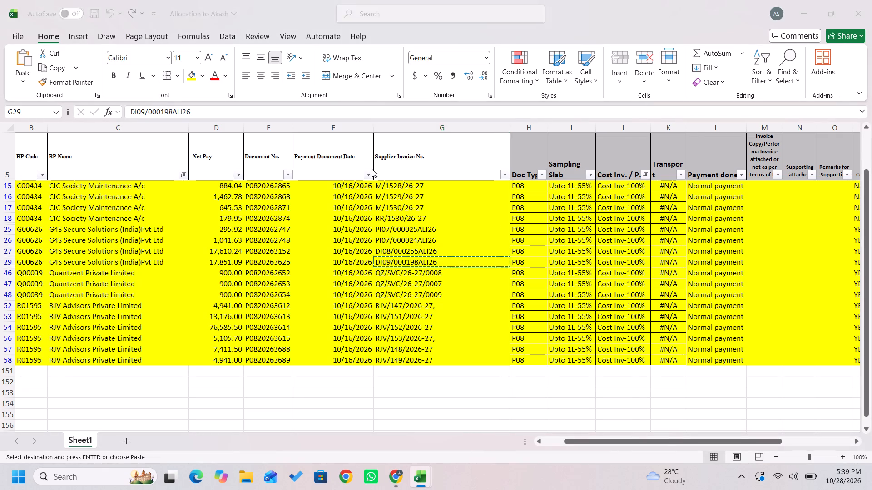
pyautogui.click(372, 169)
pyautogui.hotkey('ctrl', 'a')
pyautogui.hotkey('ctrl', 'v')
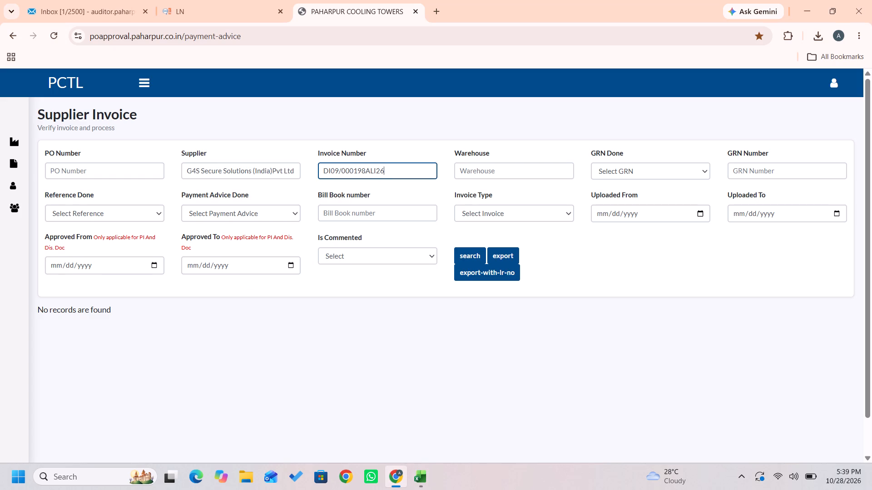
pyautogui.press('Return')
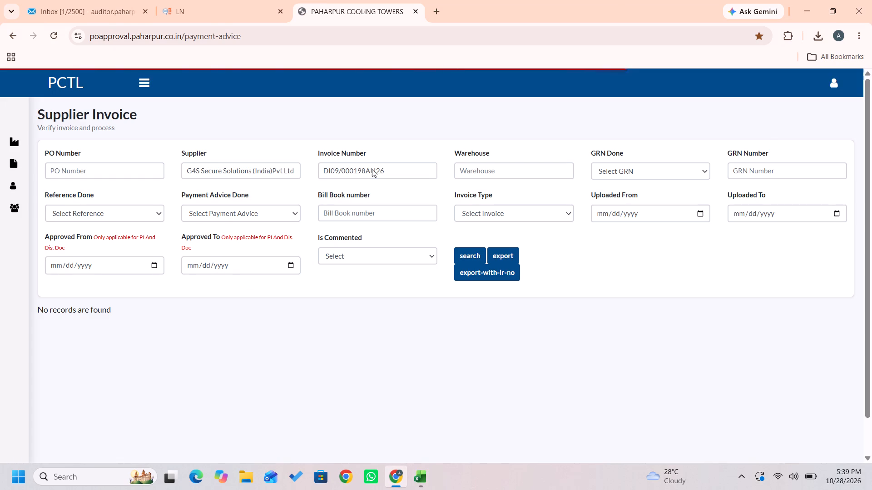
# Copy invoice number QZ/SVC/26-27/0008 from row 46 in Excel and search for it in the portal, keeping the G4S supplier filter.
pyautogui.hotkey('alt', 'Tab')
pyautogui.press('Down')
pyautogui.press('Down')
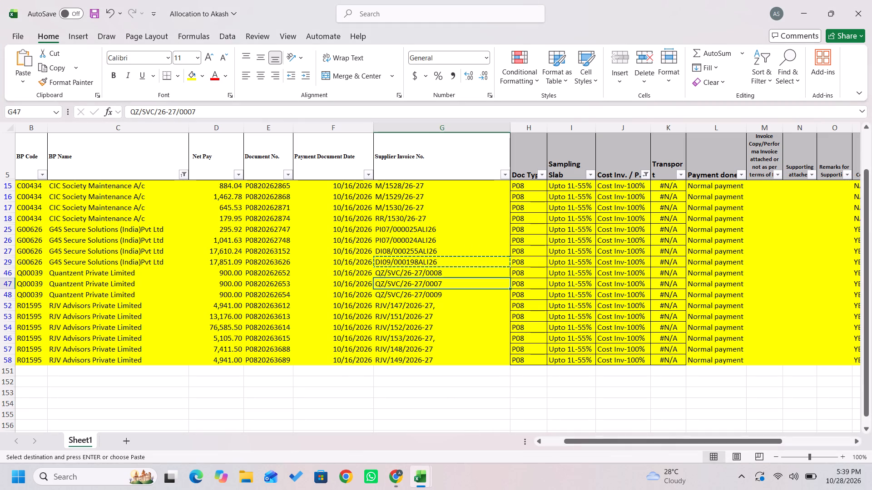
pyautogui.press('Up')
pyautogui.hotkey('ctrl', 'c')
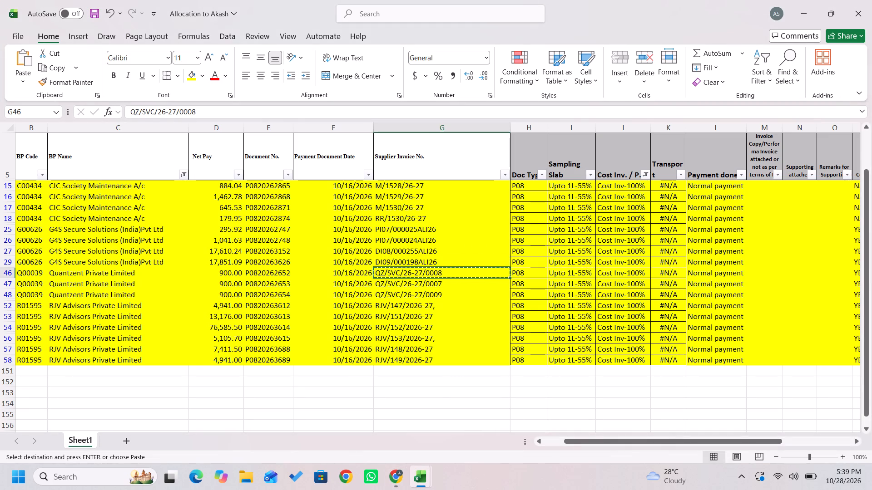
pyautogui.hotkey('alt', 'Tab')
pyautogui.click(372, 169)
pyautogui.hotkey('ctrl', 'a')
pyautogui.hotkey('ctrl', 'v')
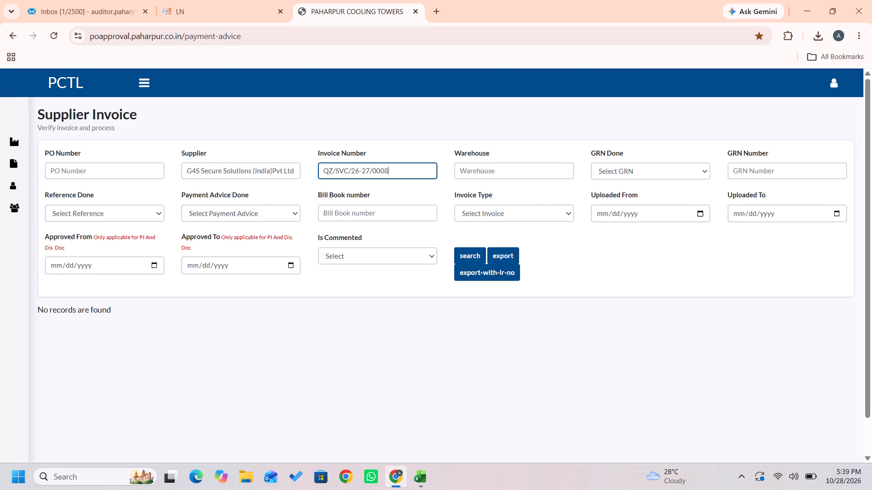
pyautogui.press('Return')
# Copy the BP name Quantzent Private Limited from row 46 in Excel into the portal's supplier filter and search again with invoice QZ/SVC/26-27/0008.
pyautogui.click(274, 176)
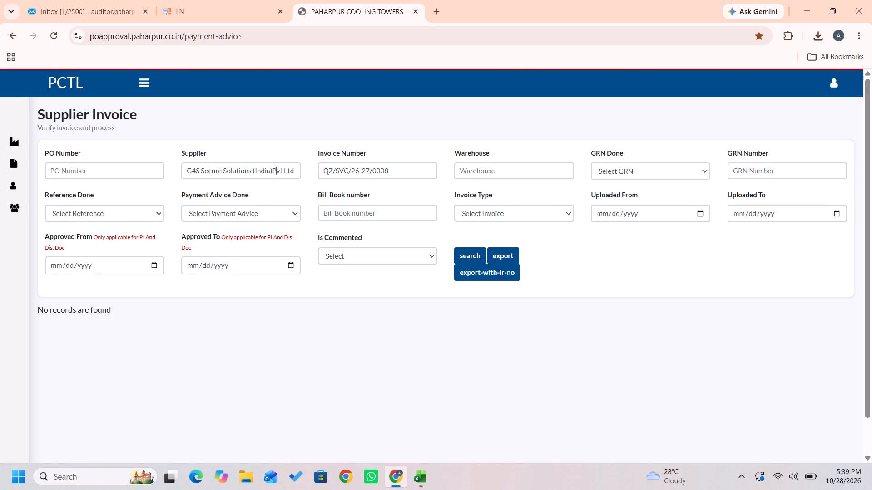
pyautogui.hotkey('alt', 'Tab')
pyautogui.press('Down')
pyautogui.press('Left')
pyautogui.press('Up')
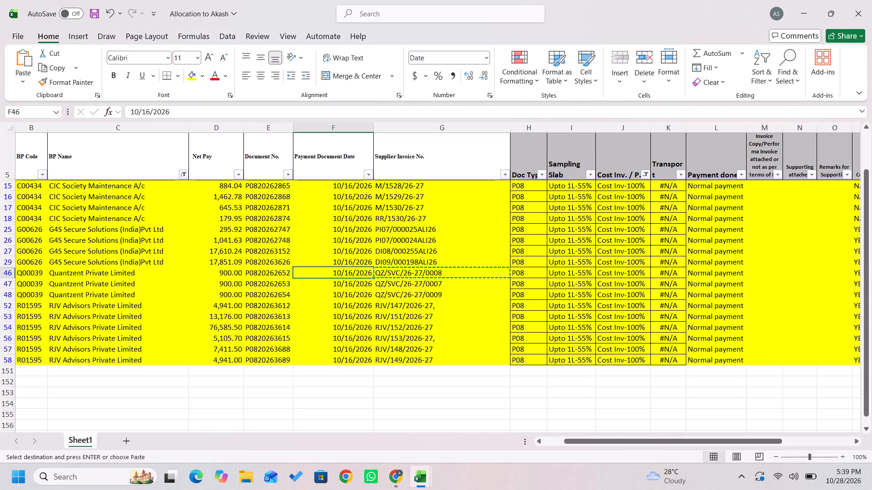
pyautogui.press('Left')
pyautogui.press('Left')
pyautogui.press('Left')
pyautogui.hotkey('ctrl', 'c')
pyautogui.hotkey('alt', 'Tab')
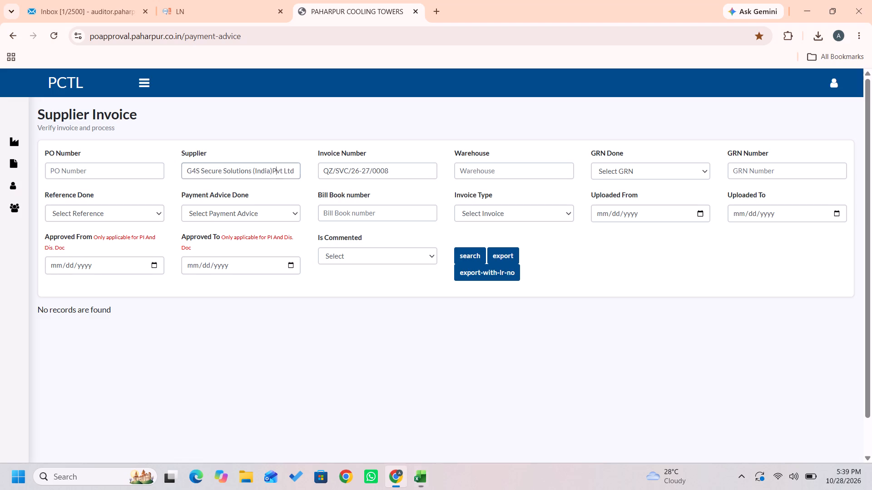
pyautogui.click(274, 176)
pyautogui.hotkey('ctrl', 'a')
pyautogui.hotkey('ctrl', 'v')
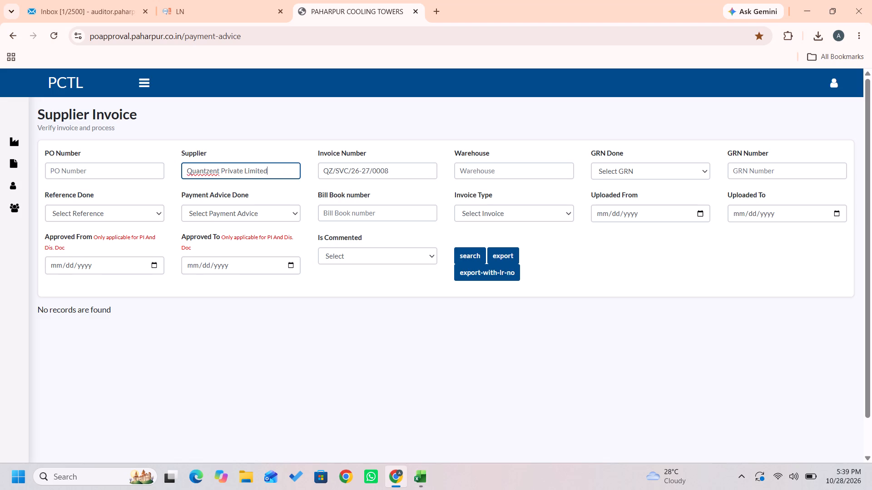
pyautogui.press('Return')
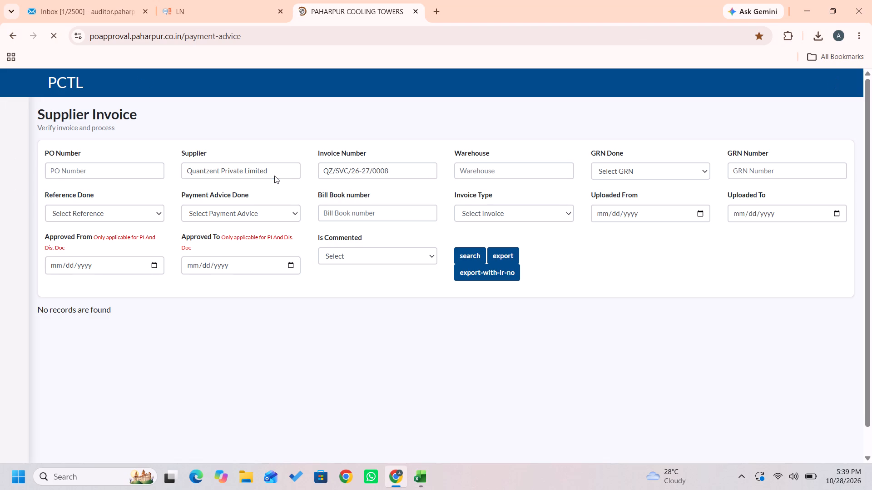
# Copy invoice number QZ/SVC/26-27/0007 from row 47 in Excel and search for it in the portal under the Quantzent supplier filter.
pyautogui.hotkey('alt', 'Tab')
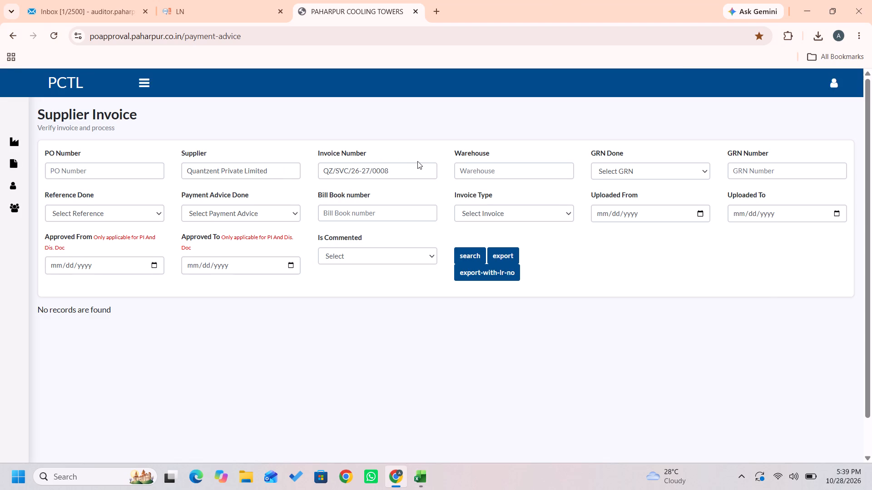
pyautogui.press('Down')
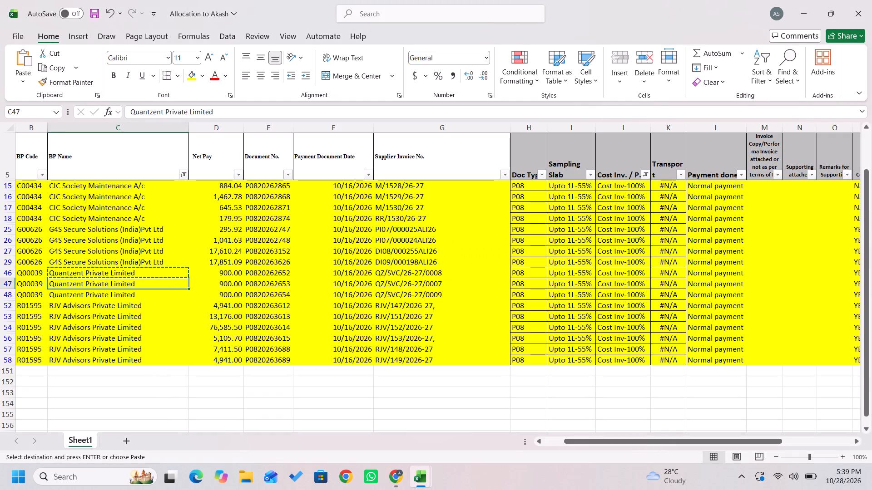
pyautogui.press('Right')
pyautogui.press('Right')
pyautogui.press('Right')
pyautogui.press('Right')
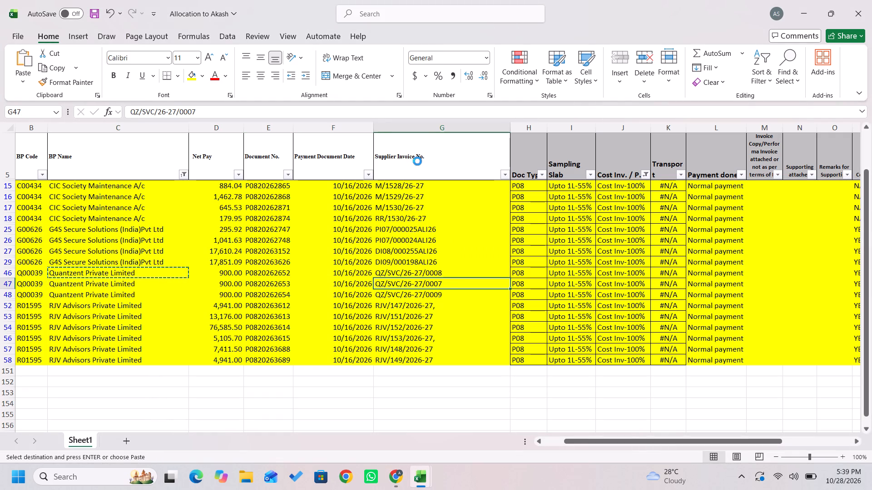
pyautogui.hotkey('ctrl', 'c')
pyautogui.hotkey('alt', 'Tab')
pyautogui.click(417, 161)
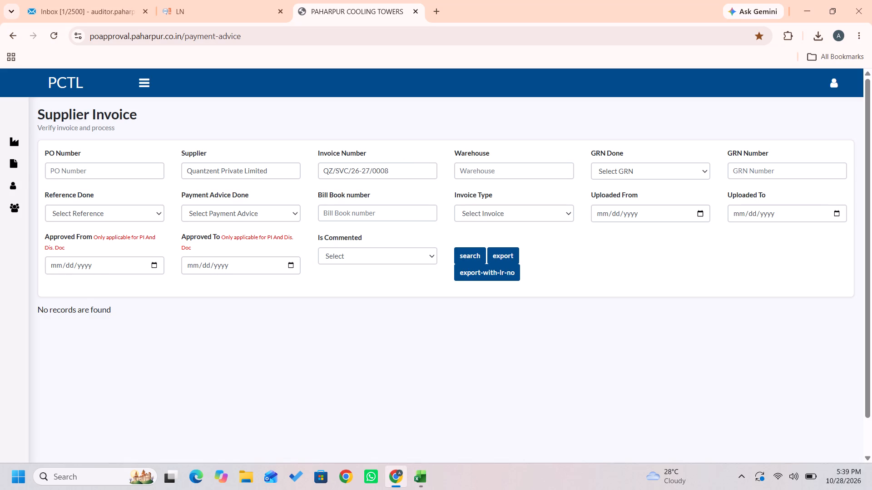
pyautogui.click(403, 170)
pyautogui.hotkey('ctrl', 'a')
pyautogui.hotkey('ctrl', 'v')
pyautogui.press('Return')
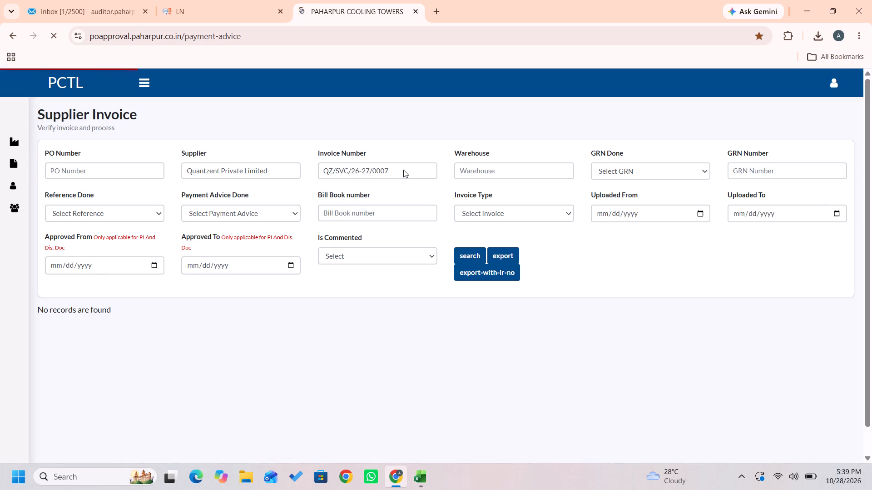
# Copy invoice number QZ/SVC/26-27/0009 from row 48 in Excel and search for it in the portal under the Quantzent supplier filter.
pyautogui.hotkey('alt', 'Tab')
pyautogui.press('Down')
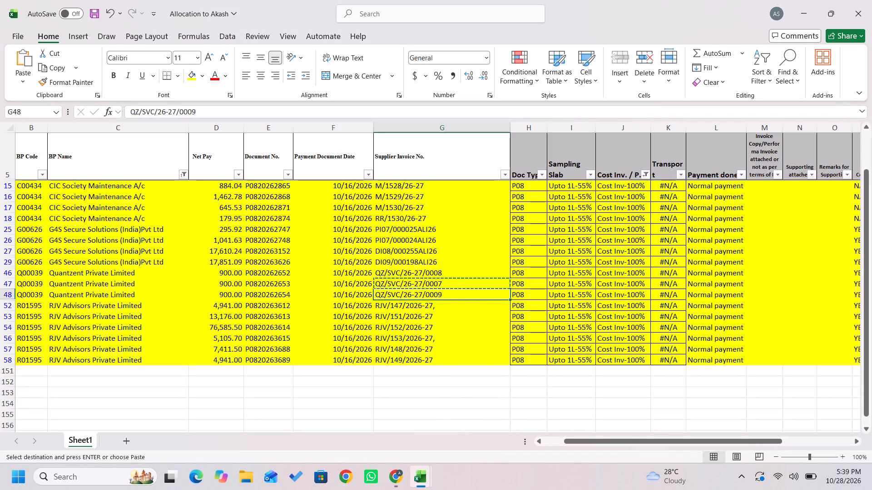
pyautogui.hotkey('ctrl', 'c')
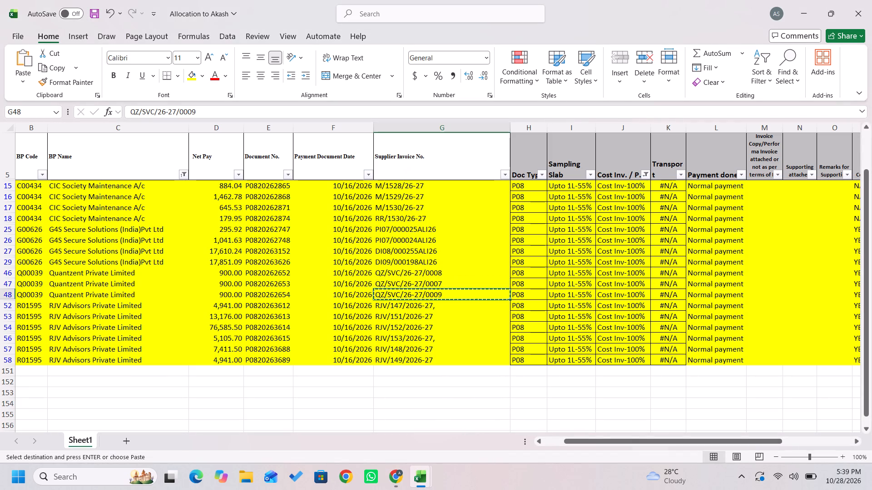
pyautogui.hotkey('alt', 'Tab')
pyautogui.click(403, 170)
pyautogui.hotkey('ctrl', 'a')
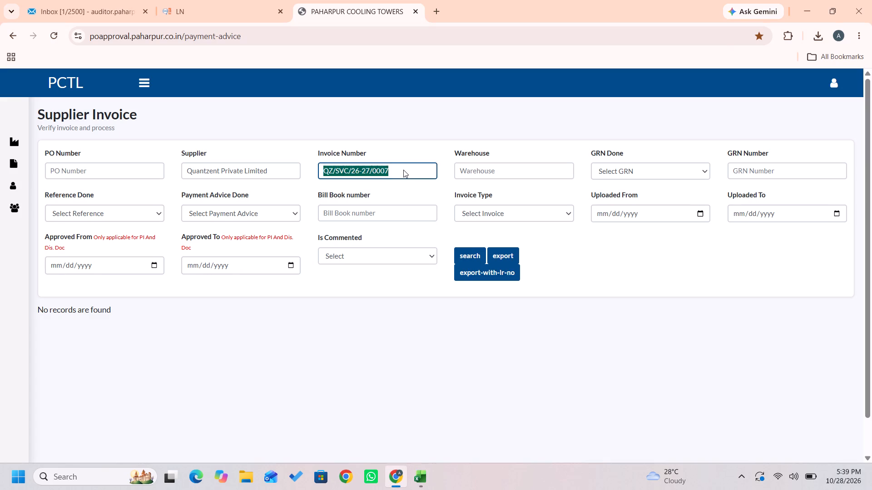
pyautogui.hotkey('ctrl', 'v')
pyautogui.press('Return')
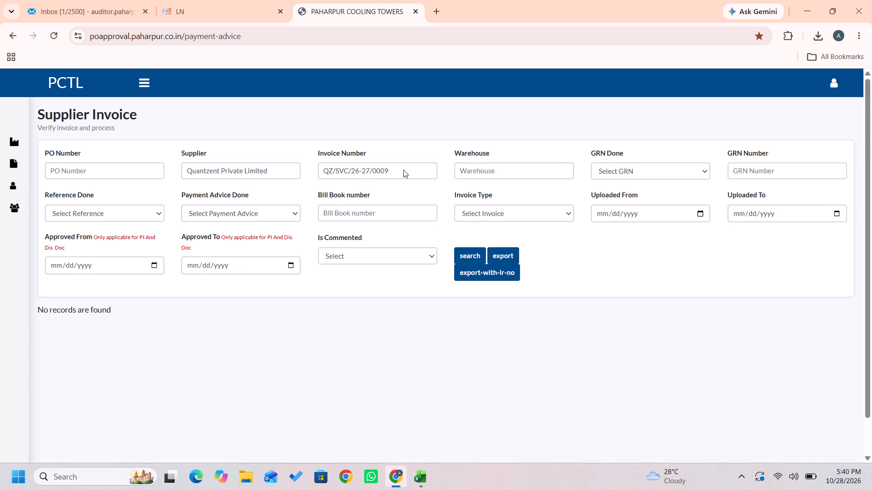
# Clear the portal's invoice number filter and search by supplier Quantzent Private Limited alone.
pyautogui.hotkey('alt', 'Tab')
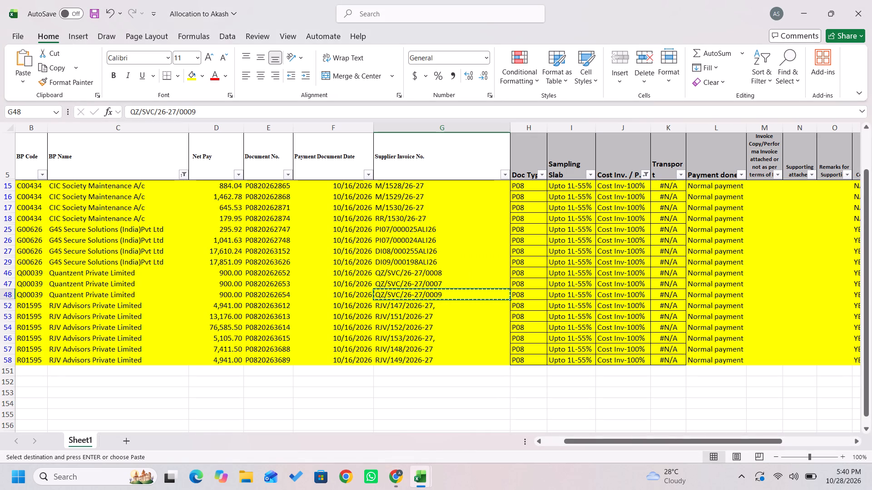
pyautogui.hotkey('alt', 'Tab')
pyautogui.click(403, 170)
pyautogui.hotkey('ctrl', 'a')
pyautogui.press('BackSpace')
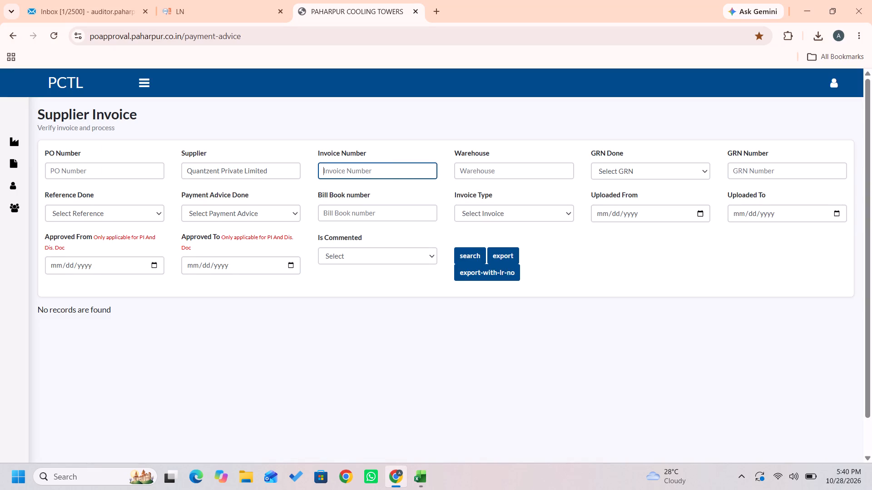
pyautogui.press('Return')
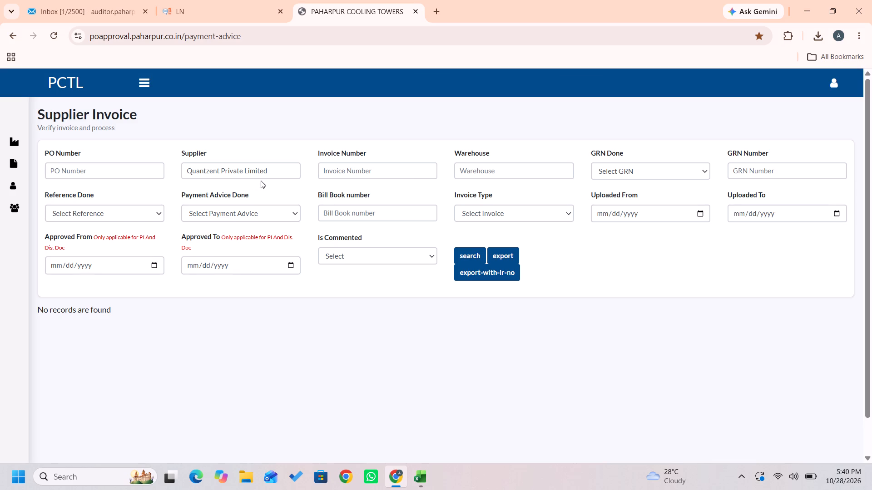
# Shorten the portal's supplier filter to Quantzent and search again.
pyautogui.click(274, 167)
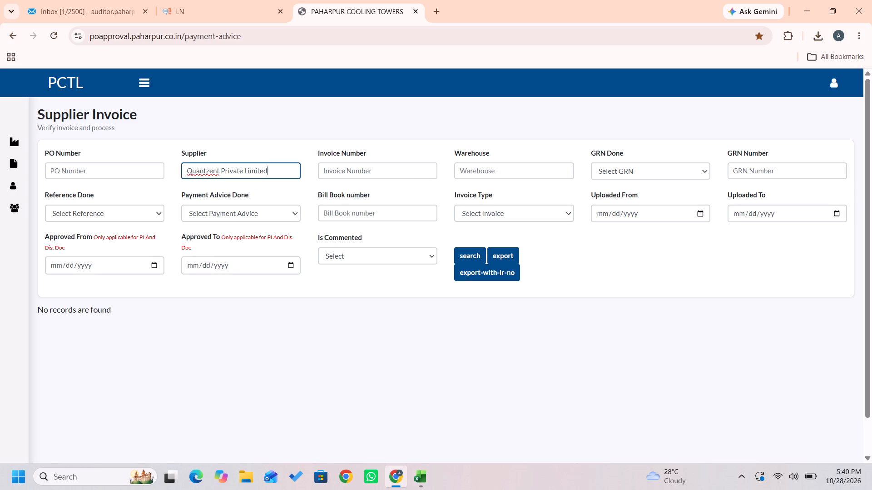
pyautogui.press('BackSpace')
pyautogui.press('BackSpace')
pyautogui.press('BackSpace')
pyautogui.press('BackSpace')
pyautogui.press('BackSpace')
pyautogui.press('BackSpace')
pyautogui.press('BackSpace')
pyautogui.press('BackSpace')
pyautogui.press('BackSpace')
pyautogui.press('BackSpace')
pyautogui.press('BackSpace')
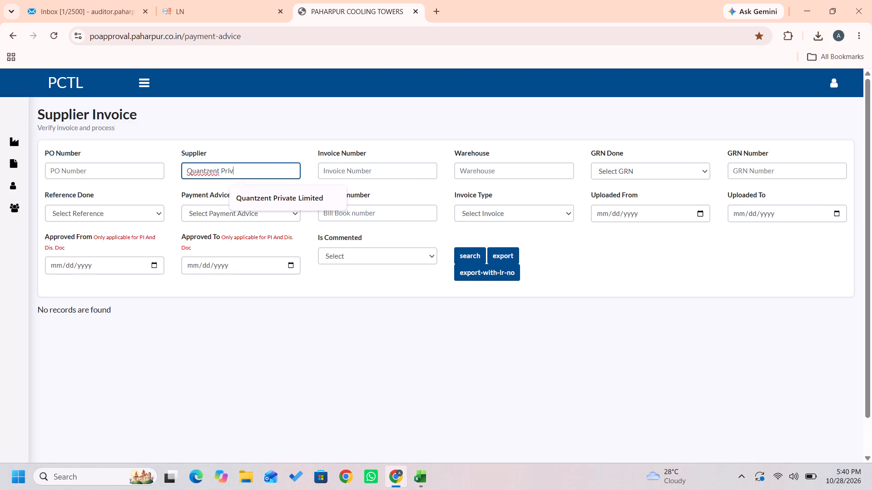
pyautogui.press('BackSpace')
pyautogui.press('BackSpace')
pyautogui.press('BackSpace')
pyautogui.press('BackSpace')
pyautogui.press('Return')
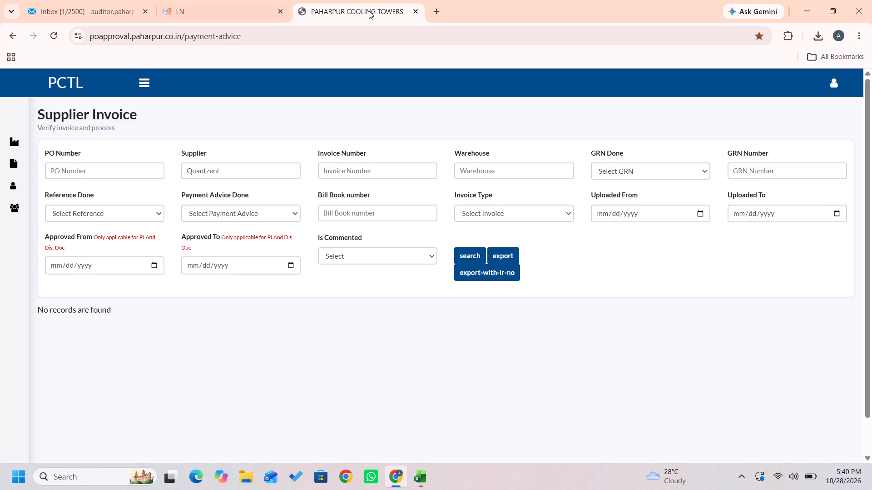
# Open the bookmarked Vendor Bills SharePoint site in a new browser tab.
pyautogui.click(442, 14)
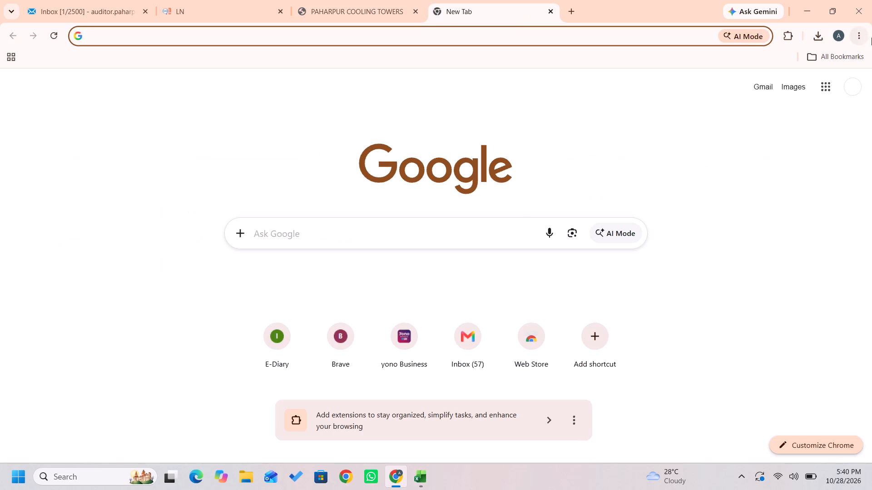
pyautogui.click(847, 54)
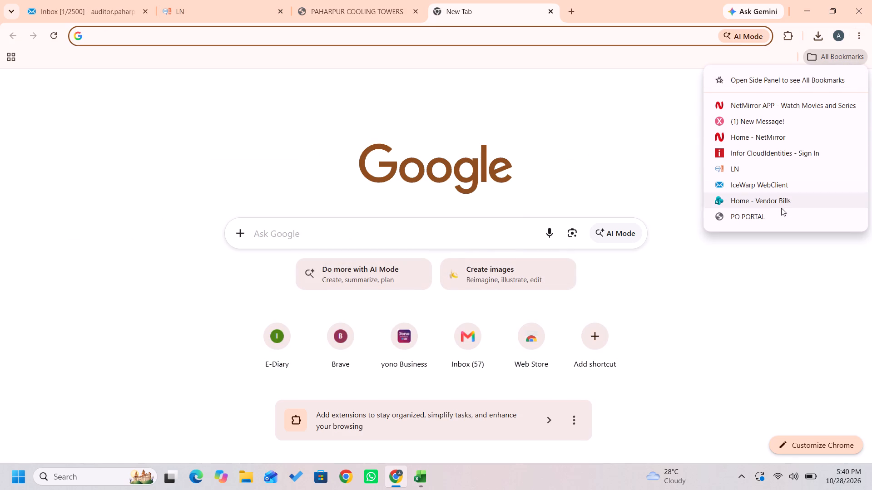
pyautogui.click(785, 196)
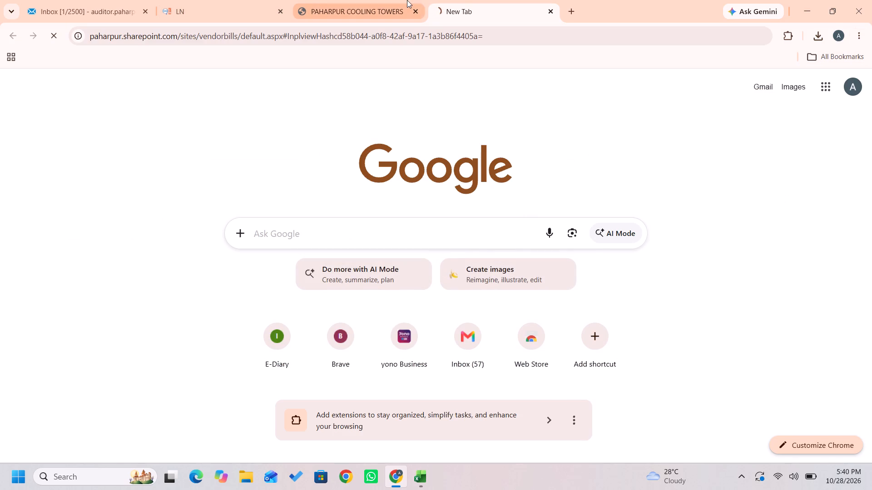
pyautogui.click(407, 0)
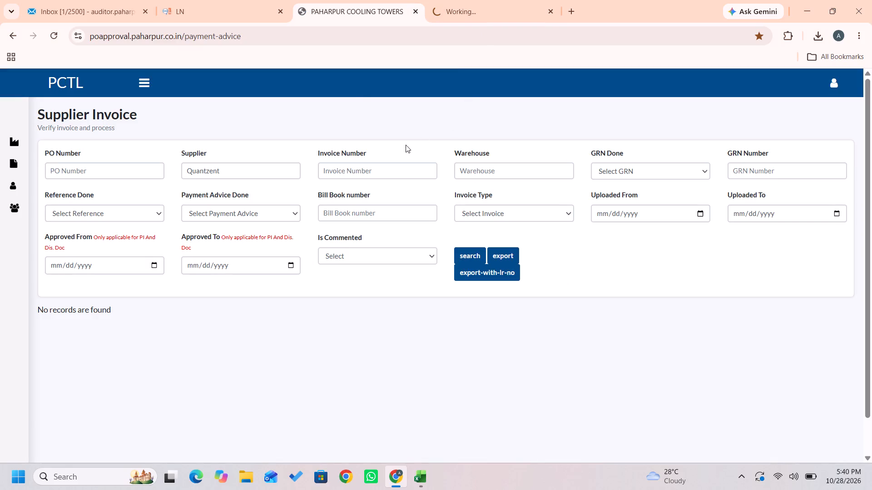
pyautogui.click(289, 0)
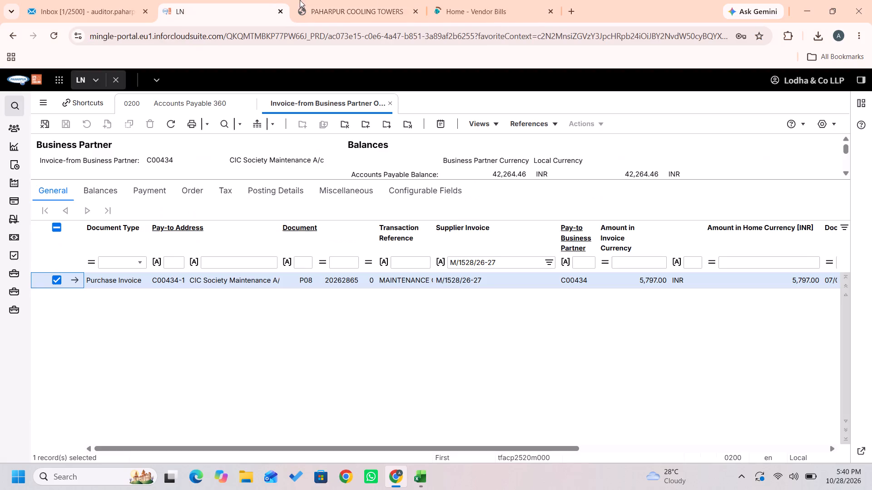
pyautogui.click(455, 0)
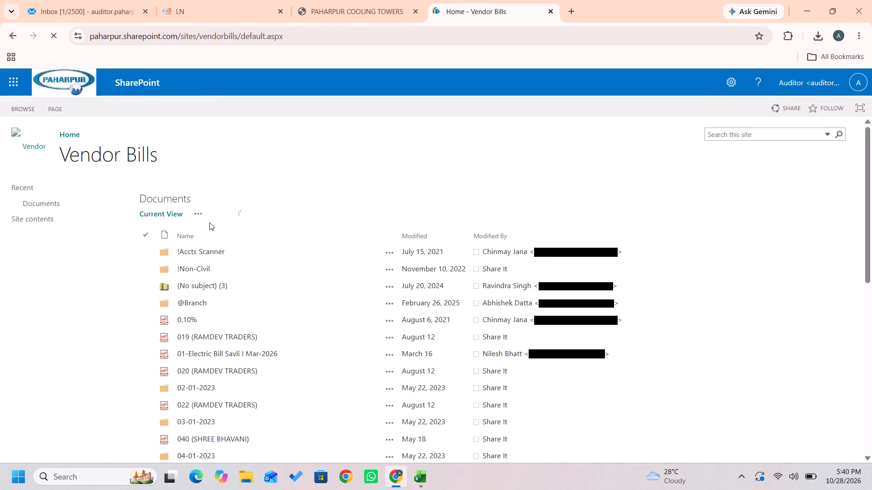
pyautogui.click(263, 218)
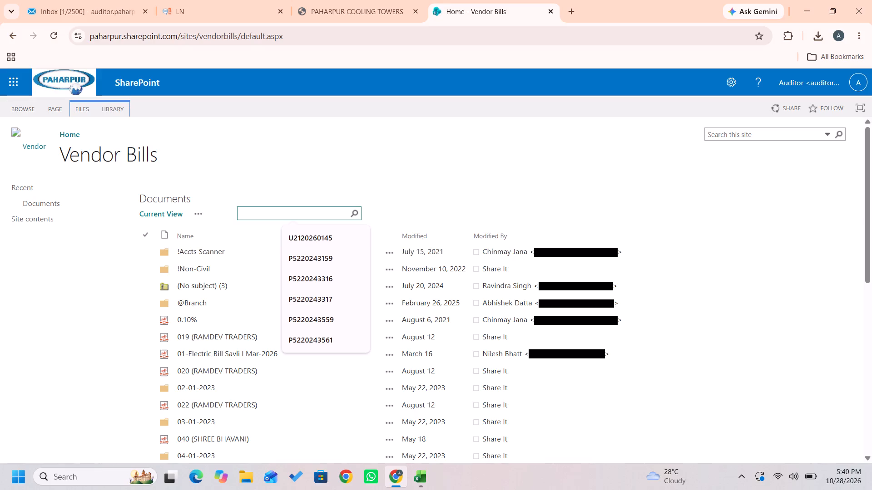
pyautogui.hotkey('alt', 'Tab')
pyautogui.press('Up')
pyautogui.press('Up')
pyautogui.press('Left')
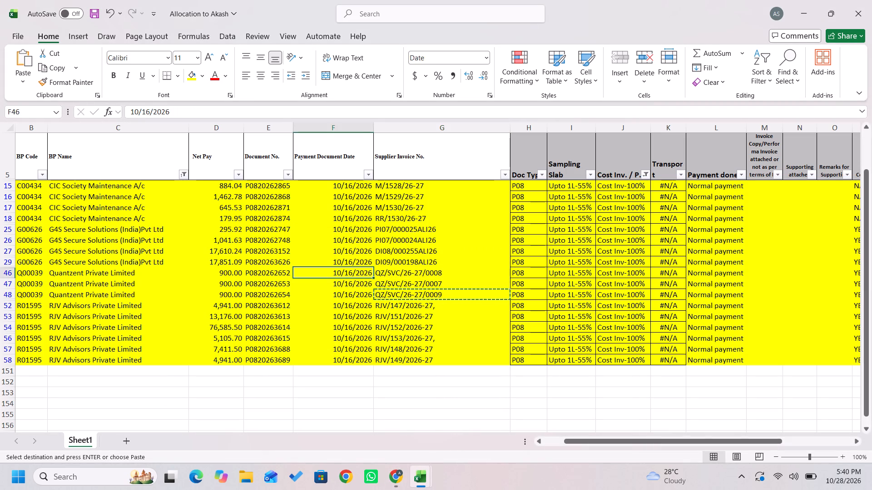
pyautogui.press('Left')
pyautogui.press('Down')
pyautogui.press('Down')
pyautogui.press('Down')
pyautogui.press('Down')
pyautogui.press('Down')
pyautogui.press('Up')
pyautogui.press('Up')
pyautogui.press('Up')
pyautogui.press('Up')
pyautogui.press('Up')
pyautogui.press('Up')
pyautogui.press('Up')
pyautogui.press('Up')
pyautogui.press('Up')
pyautogui.press('Up')
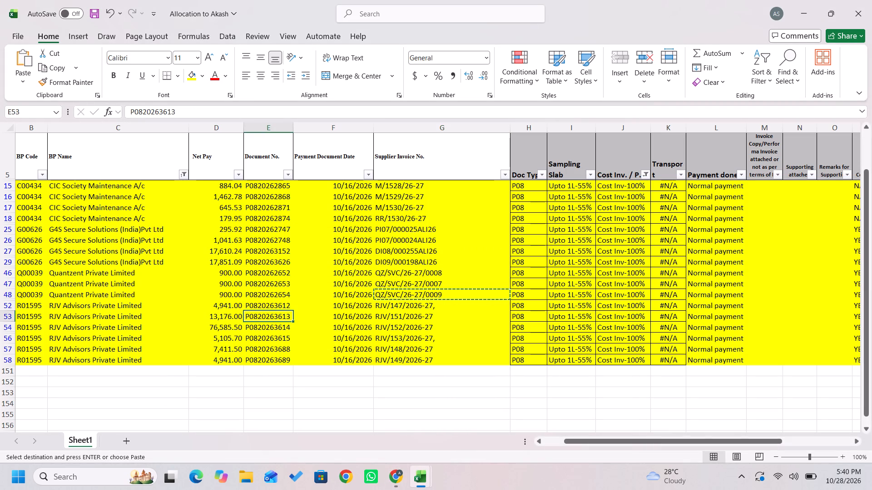
pyautogui.press('Up')
pyautogui.press('Up')
pyautogui.press('Up')
pyautogui.hotkey('ctrl', 'c')
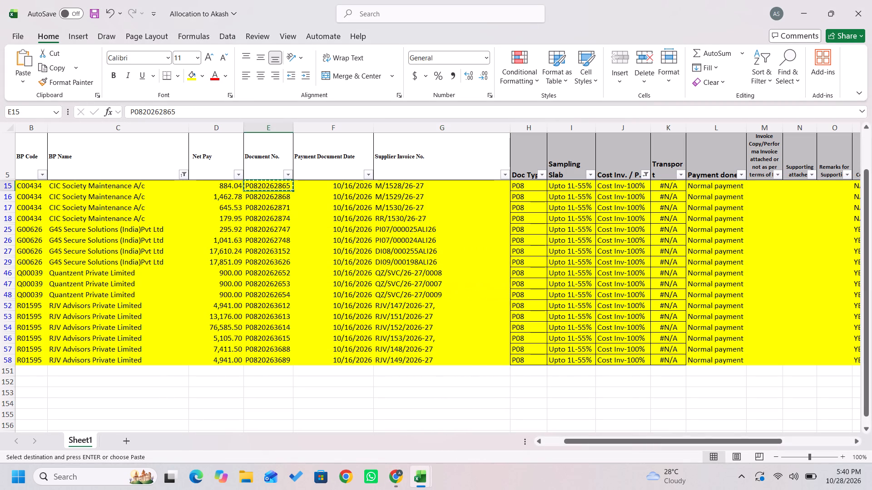
pyautogui.hotkey('alt', 'Tab')
pyautogui.hotkey('ctrl', 'v')
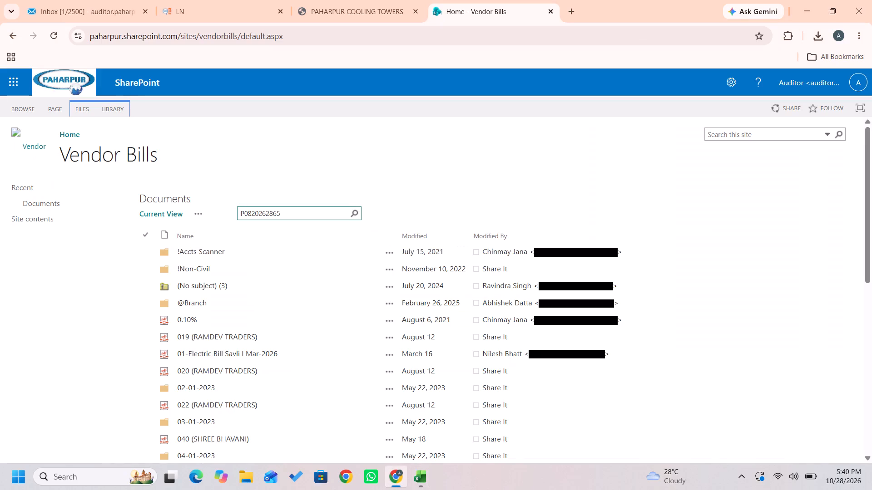
pyautogui.press('Return')
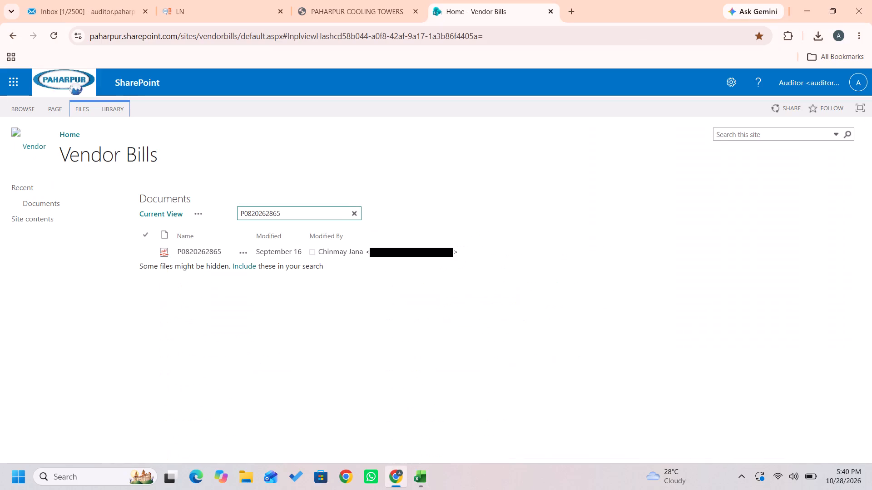
pyautogui.hotkey('alt', 'Tab')
pyautogui.press('Down')
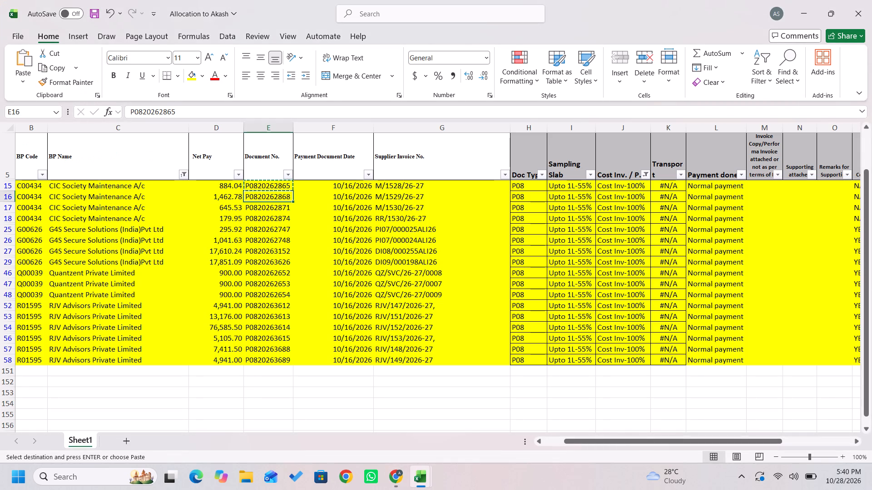
pyautogui.hotkey('ctrl', 'c')
pyautogui.hotkey('alt', 'Tab')
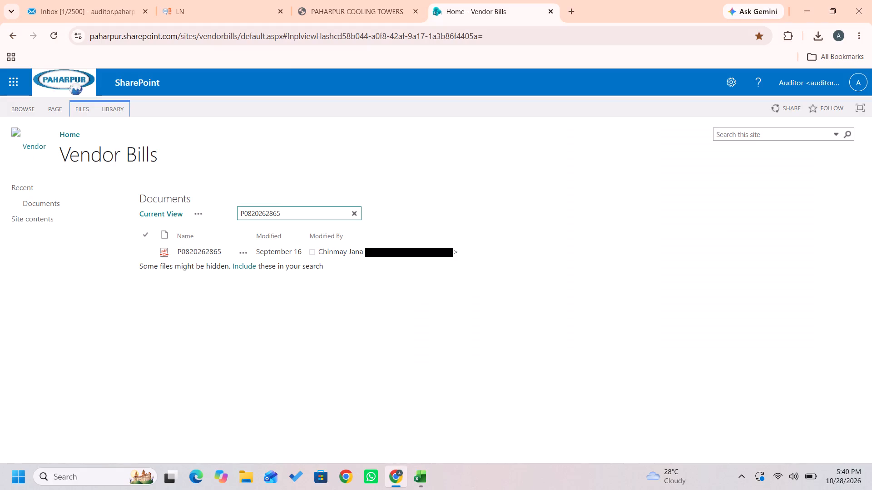
pyautogui.click(263, 218)
pyautogui.hotkey('ctrl', 'a')
pyautogui.hotkey('ctrl', 'b')
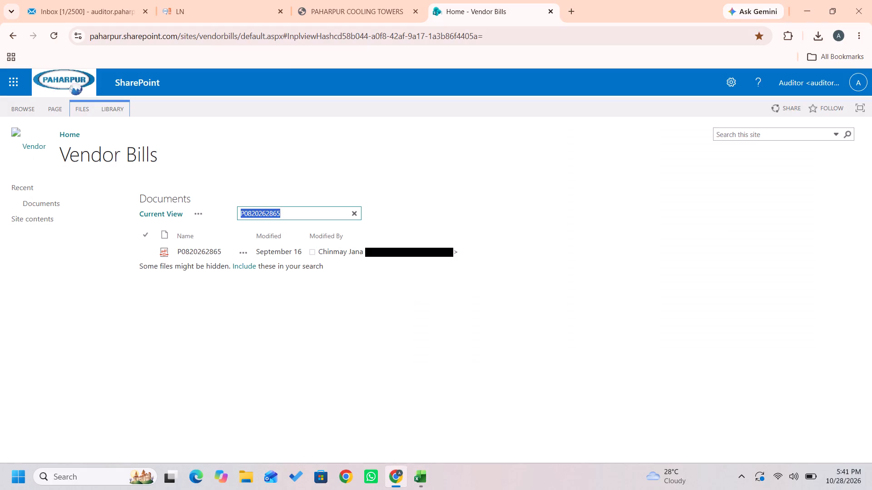
pyautogui.hotkey('ctrl', 'v')
pyautogui.press('Return')
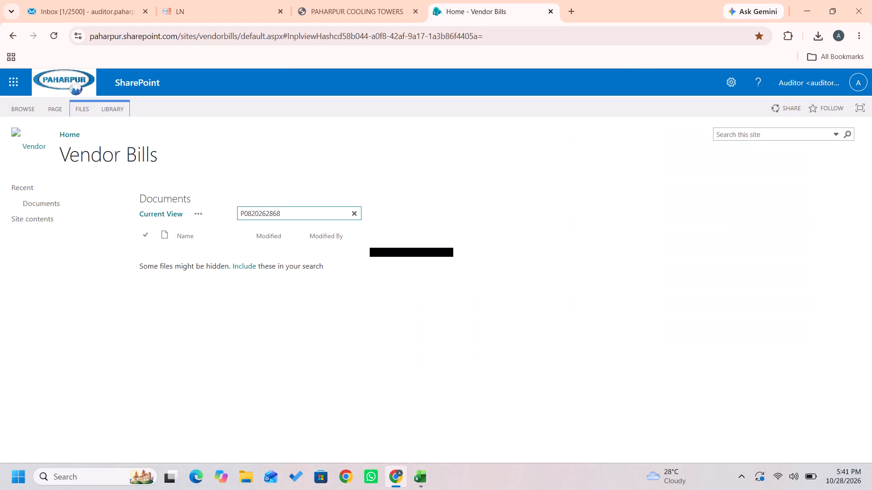
pyautogui.hotkey('alt', 'Tab')
pyautogui.press('Down')
pyautogui.hotkey('ctrl', 'c')
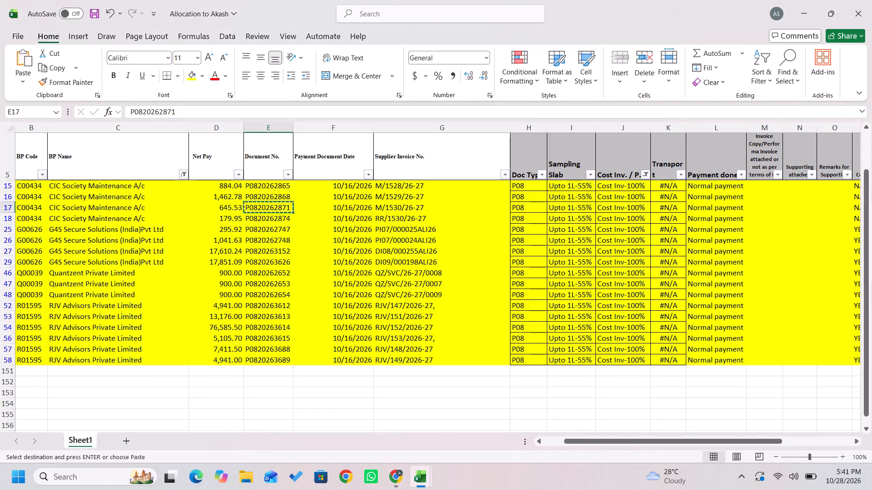
pyautogui.hotkey('alt', 'Tab')
pyautogui.click(263, 216)
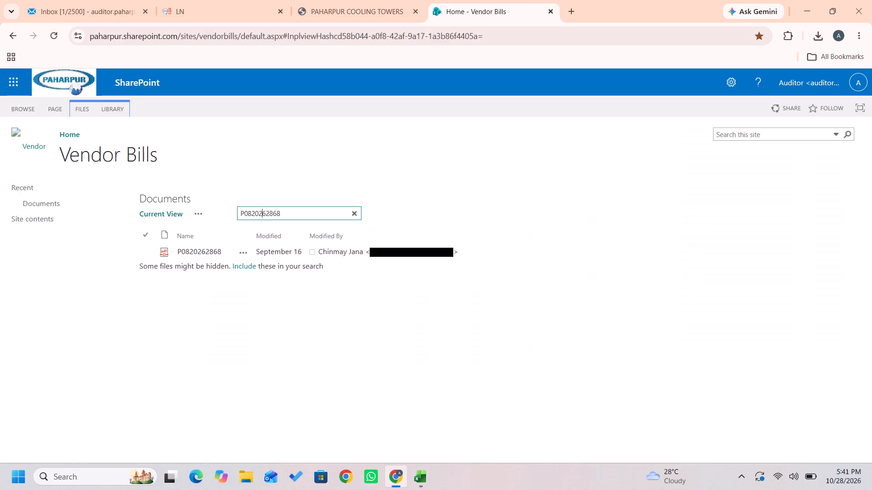
pyautogui.hotkey('ctrl', 'a')
pyautogui.hotkey('ctrl', 'v')
pyautogui.press('Return')
pyautogui.hotkey('alt', 'Tab')
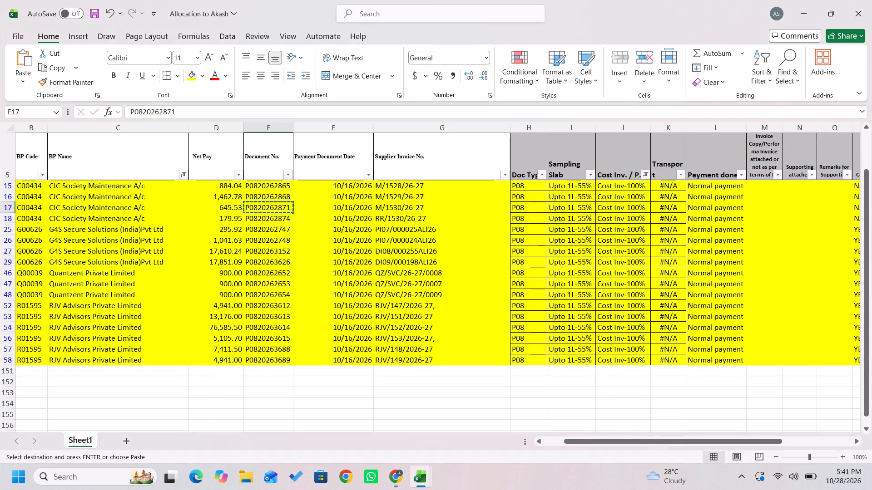
pyautogui.press('Down')
pyautogui.hotkey('ctrl', 'c')
pyautogui.hotkey('alt', 'Tab')
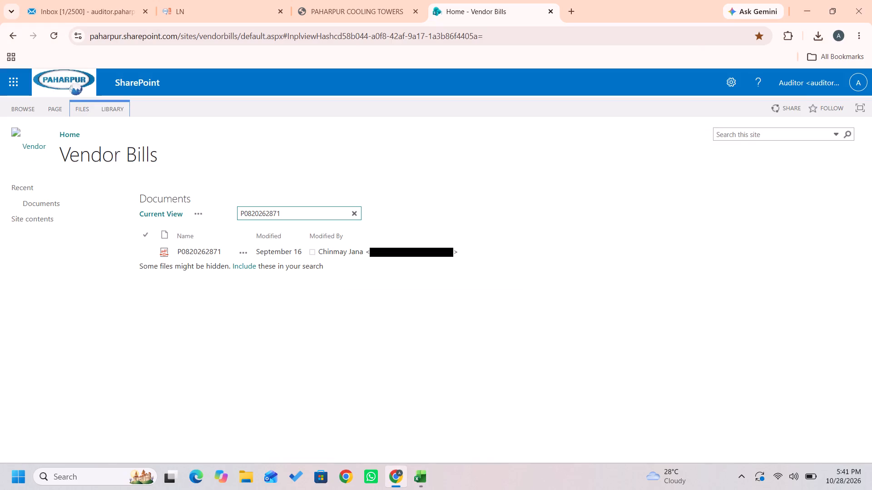
pyautogui.hotkey('ctrl', 'a')
pyautogui.click(263, 216)
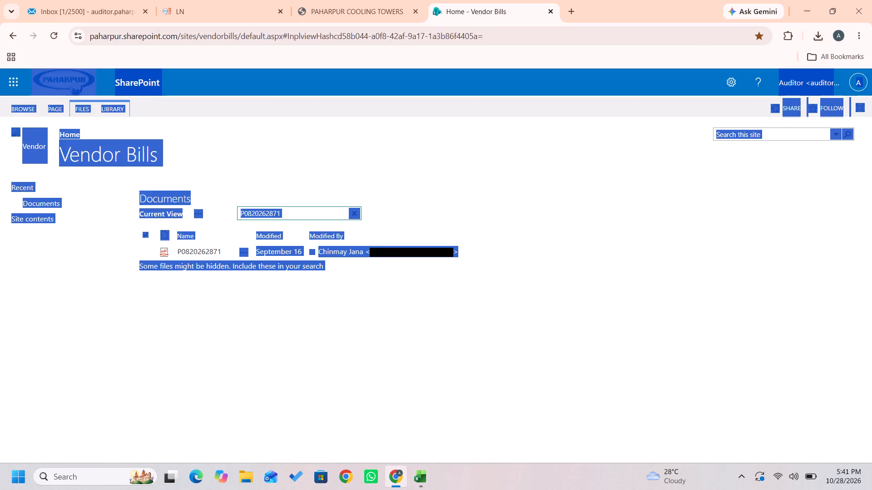
pyautogui.hotkey('ctrl', 'a')
pyautogui.hotkey('ctrl', 'v')
pyautogui.press('Return')
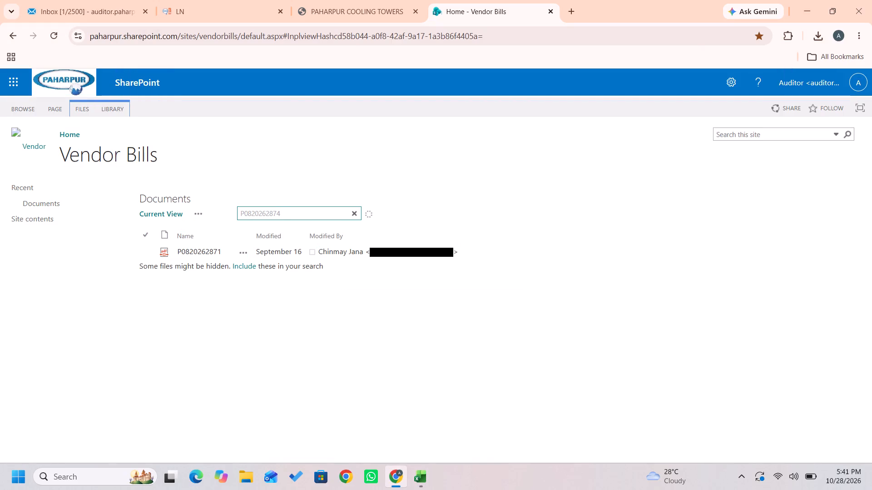
pyautogui.hotkey('alt', 'Tab')
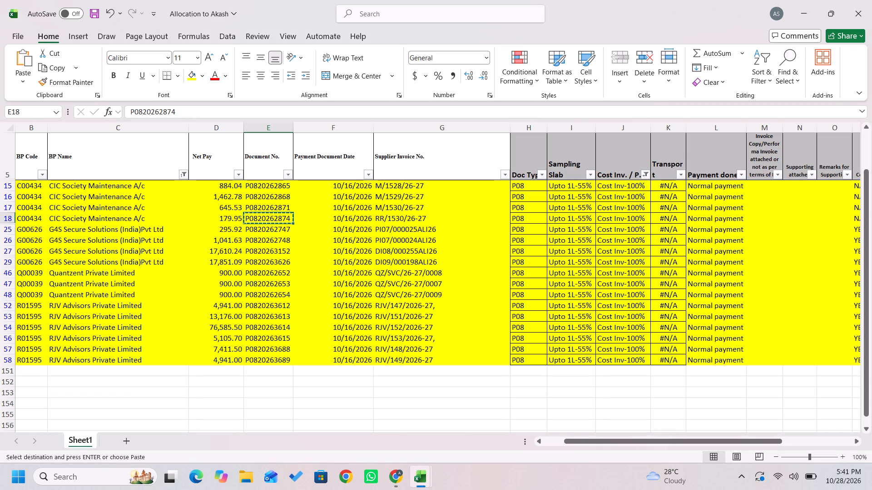
pyautogui.press('Down')
pyautogui.hotkey('ctrl', 'c')
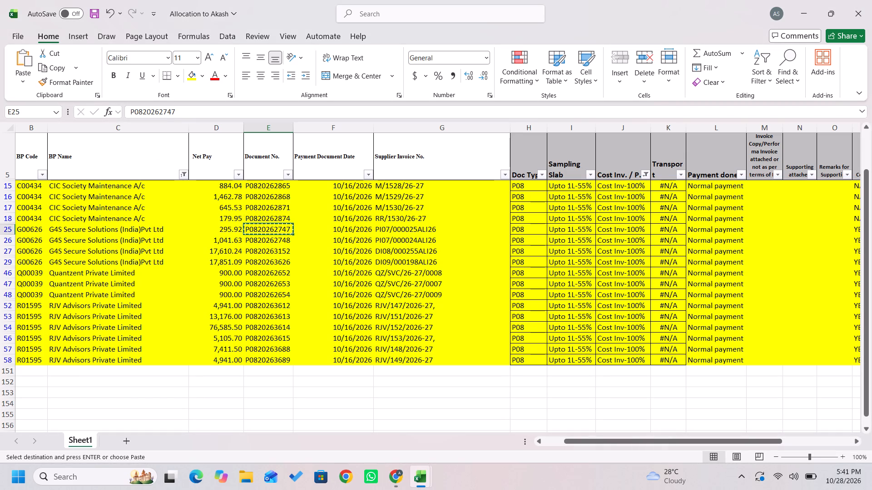
pyautogui.hotkey('alt', 'Tab')
pyautogui.click(263, 216)
pyautogui.hotkey('ctrl', 'a')
pyautogui.hotkey('ctrl', 'v')
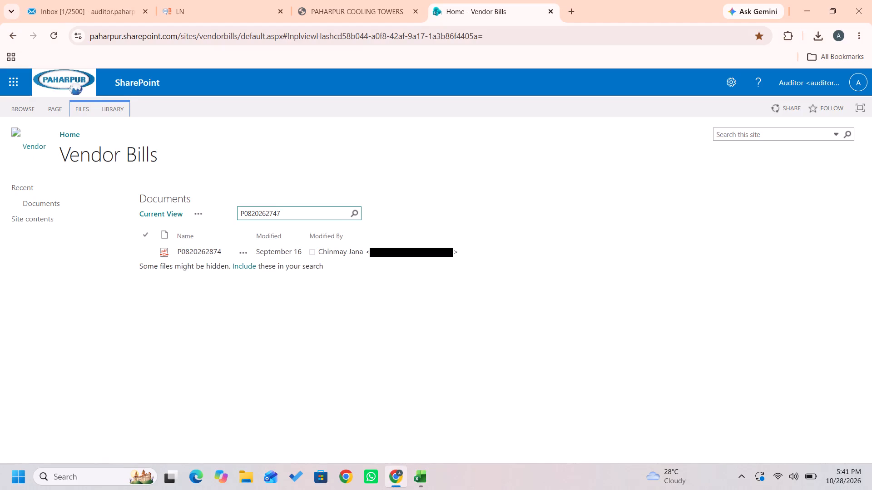
pyautogui.press('Return')
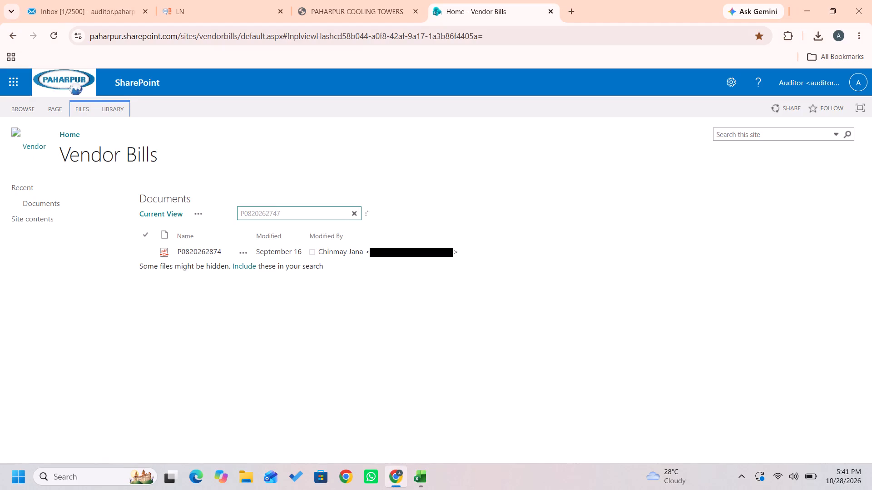
pyautogui.hotkey('alt', 'Tab')
pyautogui.press('Down')
pyautogui.hotkey('ctrl', 'c')
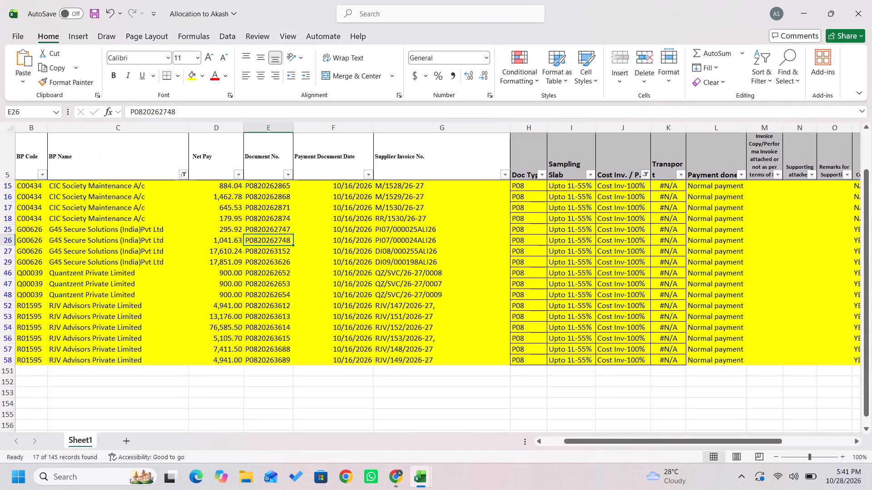
pyautogui.hotkey('alt', 'Tab')
pyautogui.click(263, 216)
pyautogui.hotkey('ctrl', 'a')
pyautogui.hotkey('ctrl', 'v')
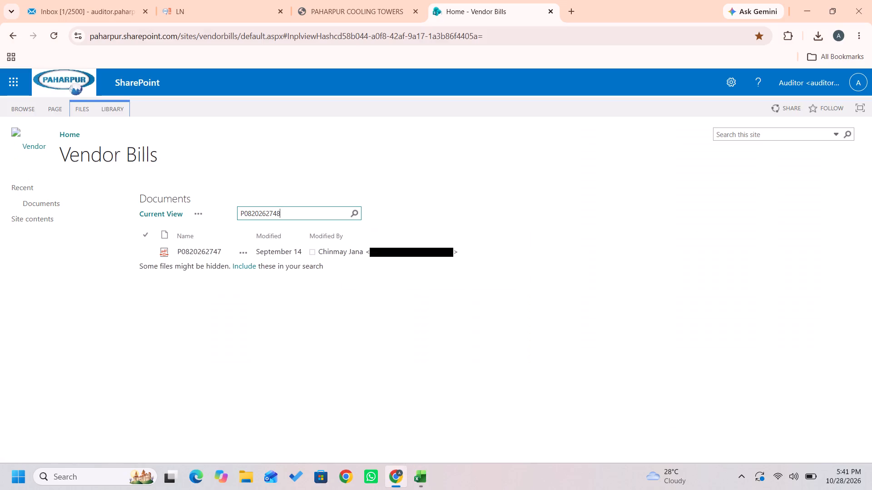
pyautogui.press('Return')
pyautogui.hotkey('alt', 'Tab')
pyautogui.press('Down')
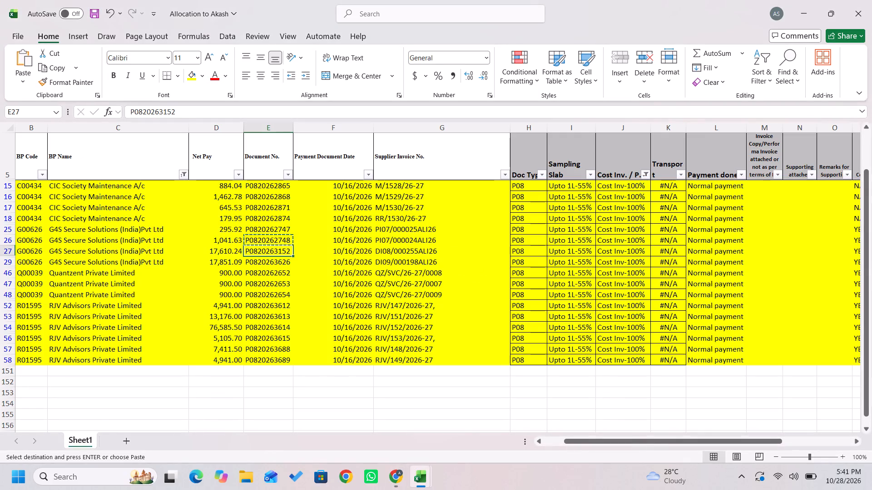
pyautogui.hotkey('ctrl', 'c')
pyautogui.hotkey('alt', 'Tab')
pyautogui.click(263, 216)
pyautogui.hotkey('ctrl', 'a')
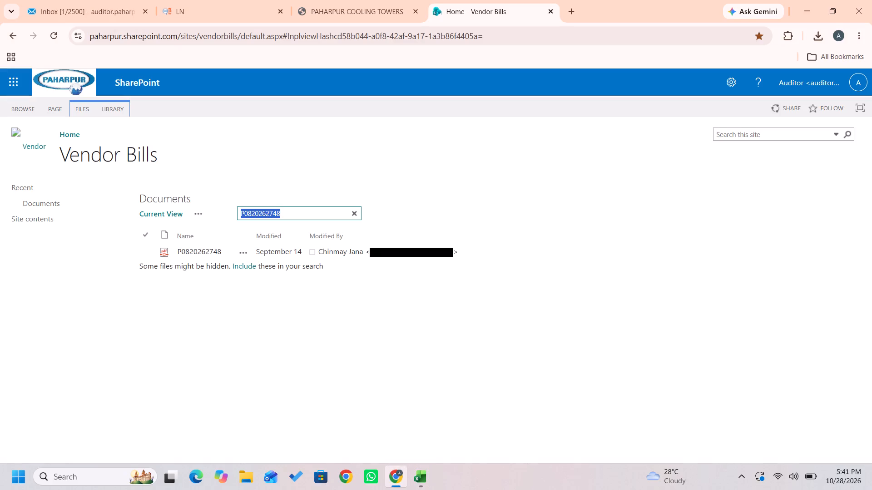
pyautogui.hotkey('ctrl', 'v')
pyautogui.press('Return')
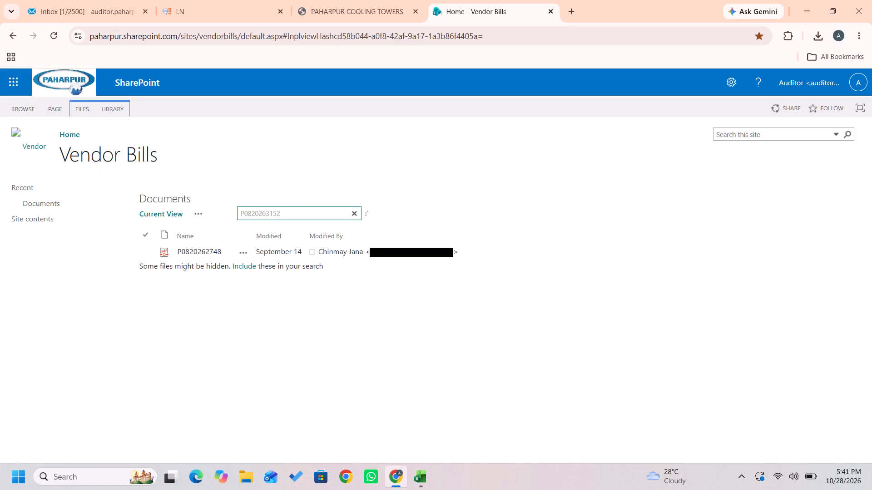
pyautogui.hotkey('alt', 'Tab')
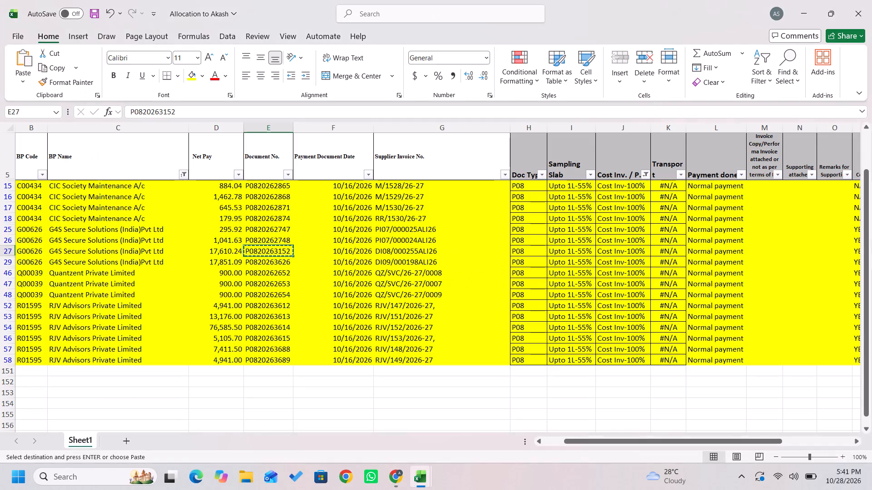
pyautogui.press('Down')
pyautogui.hotkey('ctrl', 'c')
pyautogui.hotkey('alt', 'Tab')
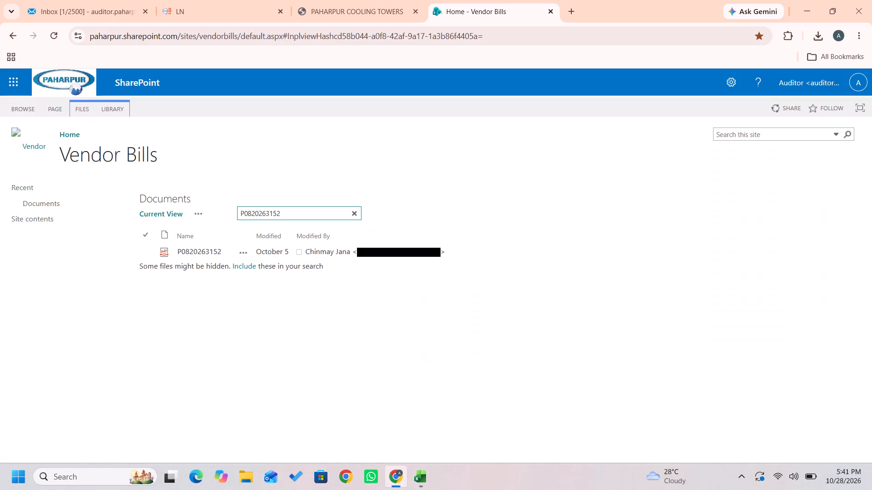
pyautogui.click(263, 216)
pyautogui.hotkey('ctrl', 'a')
pyautogui.hotkey('ctrl', 'v')
pyautogui.press('Return')
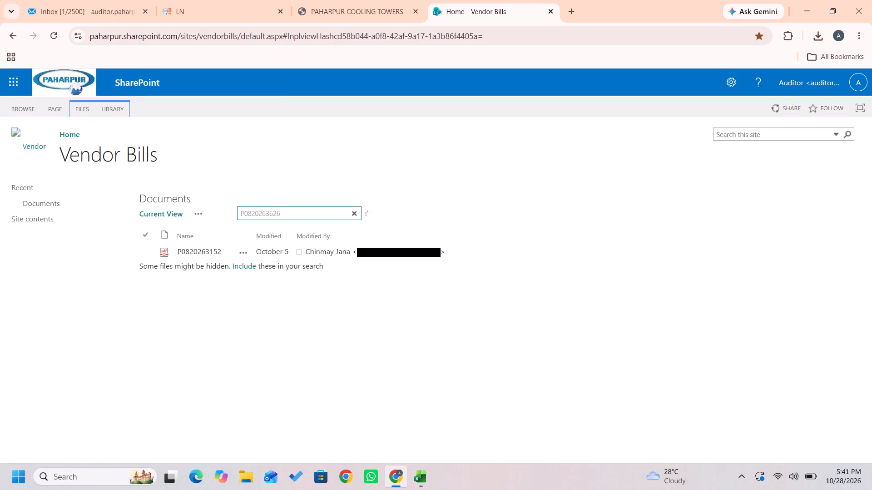
# In Excel row 29, enter NA in both the invoice copy attached and supporting attached columns (M and N).
pyautogui.hotkey('alt', 'Tab')
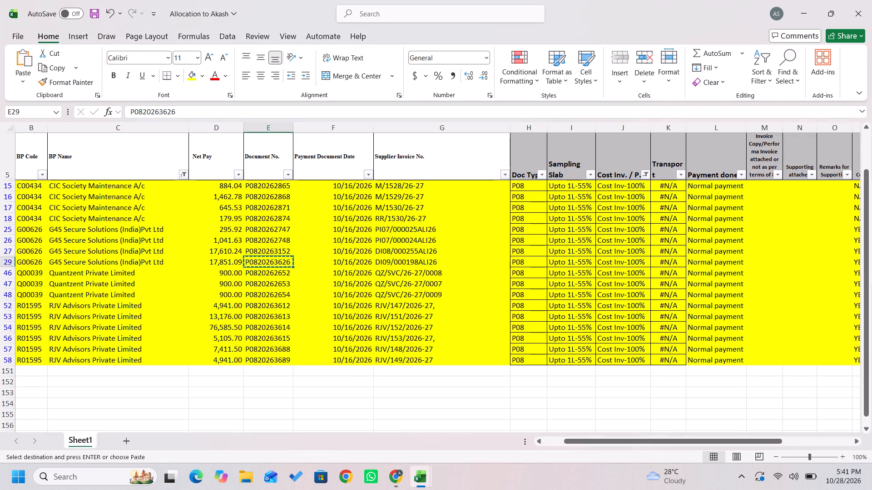
pyautogui.press('Right')
pyautogui.press('Right')
pyautogui.press('Right')
pyautogui.press('Right')
pyautogui.press('Right')
pyautogui.press('Right')
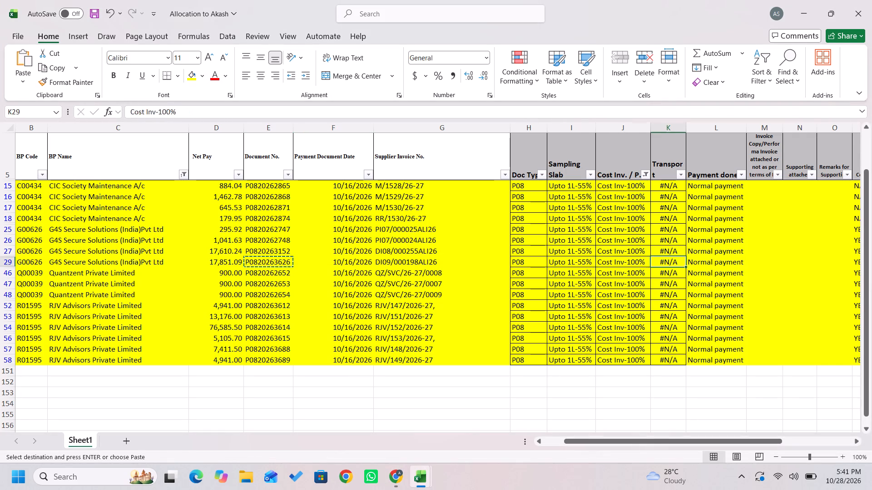
pyautogui.press('Right')
pyautogui.press('Right')
pyautogui.write('na')
pyautogui.press('Right')
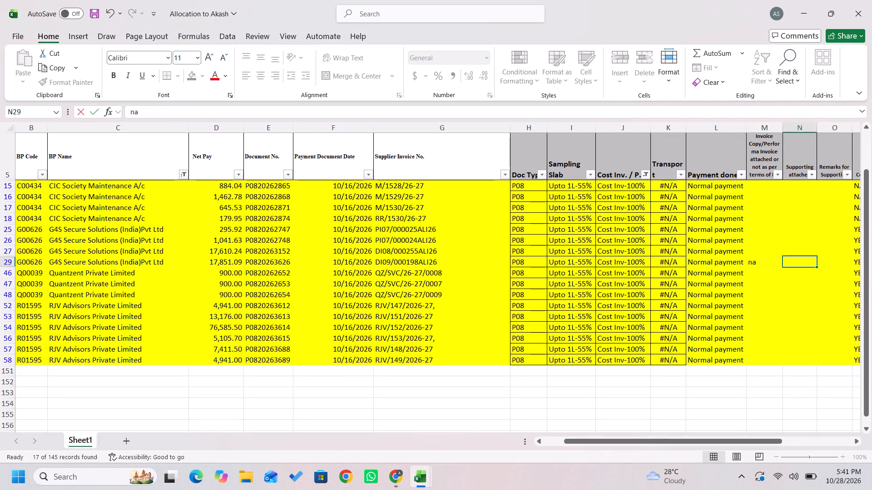
pyautogui.press('Left')
pyautogui.press('Left')
pyautogui.press('Right')
pyautogui.write('NA')
pyautogui.press('Right')
pyautogui.write('NA')
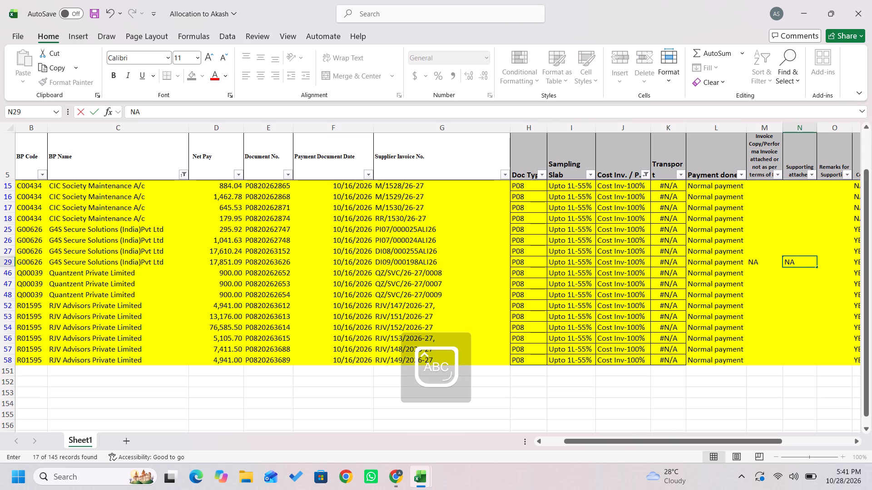
pyautogui.press('Right')
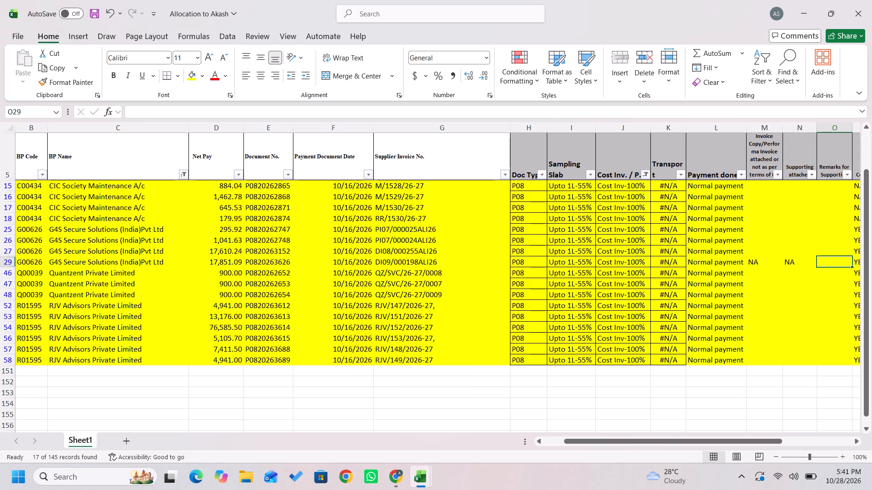
pyautogui.press('Down')
pyautogui.press('Left')
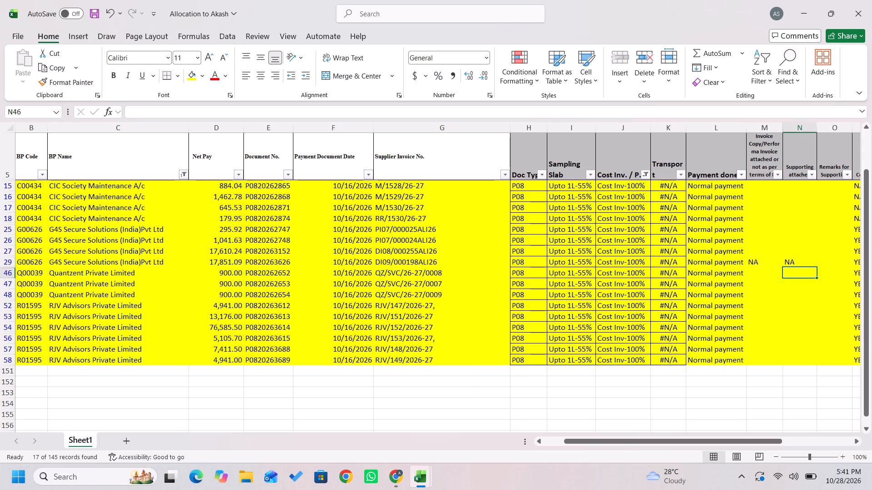
pyautogui.press('Left')
pyautogui.press('Left')
pyautogui.press('Left')
pyautogui.press('Left')
pyautogui.press('Left')
pyautogui.press('Left')
pyautogui.press('Left')
pyautogui.press('Left')
pyautogui.press('Left')
pyautogui.press('Left')
pyautogui.press('Right')
pyautogui.press('Right')
pyautogui.press('Left')
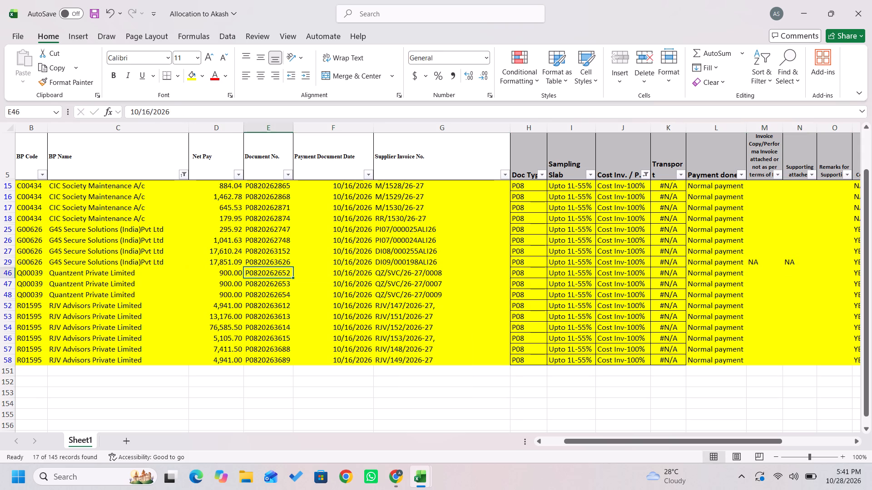
pyautogui.hotkey('ctrl', 'c')
pyautogui.hotkey('alt', 'Tab')
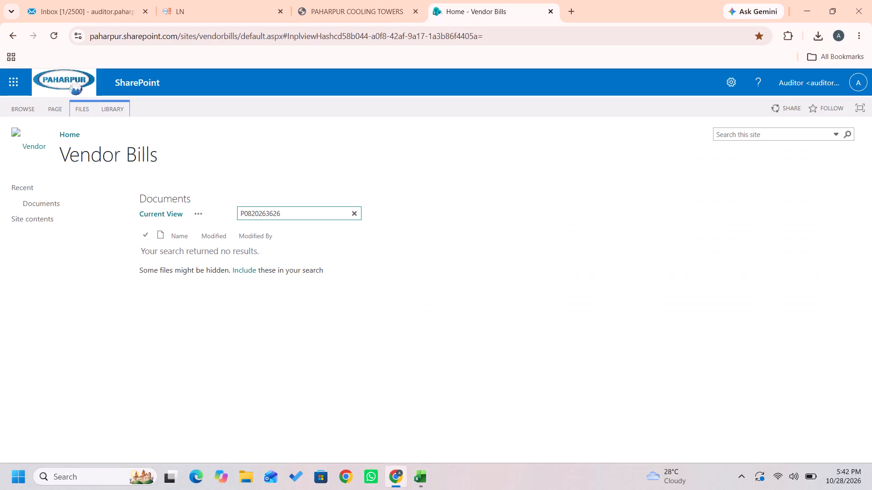
pyautogui.click(263, 216)
pyautogui.hotkey('ctrl', 'a')
pyautogui.hotkey('ctrl', 'v')
pyautogui.press('Return')
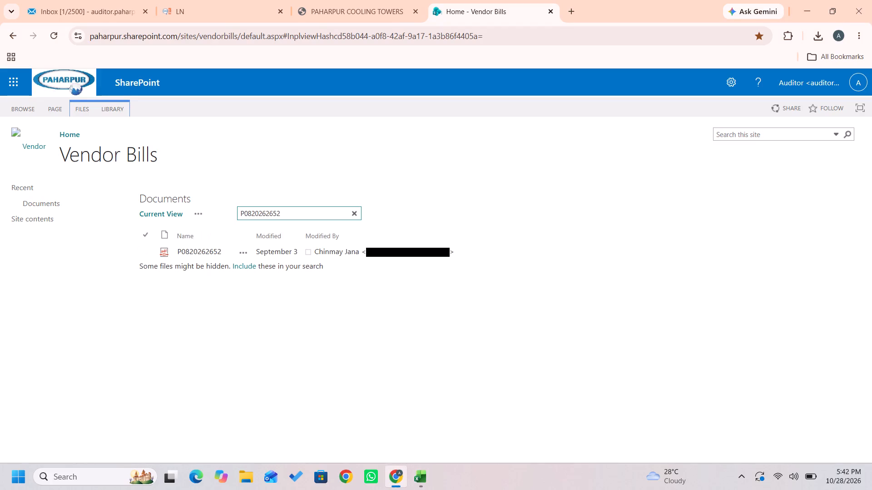
pyautogui.hotkey('alt', 'Tab')
pyautogui.press('Down')
pyautogui.hotkey('ctrl', 'c')
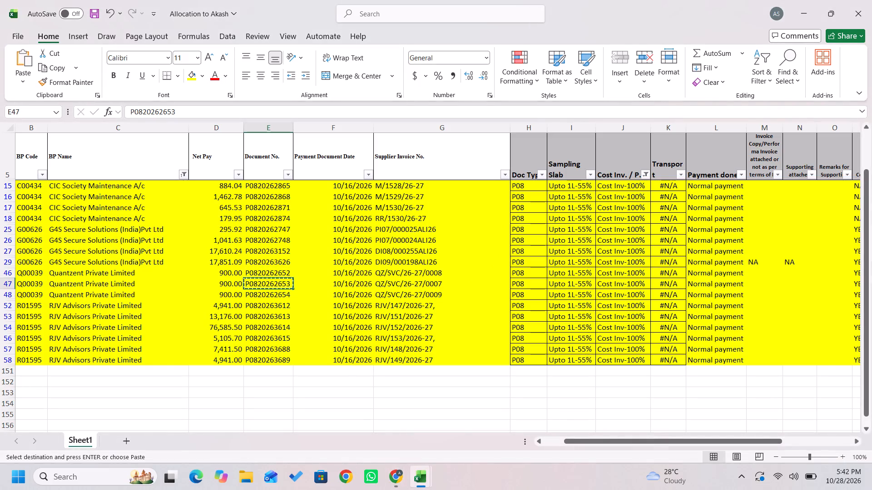
pyautogui.hotkey('alt', 'Tab')
pyautogui.click(263, 216)
pyautogui.hotkey('ctrl', 'a')
pyautogui.hotkey('ctrl', 'space')
pyautogui.hotkey('ctrl', 'v')
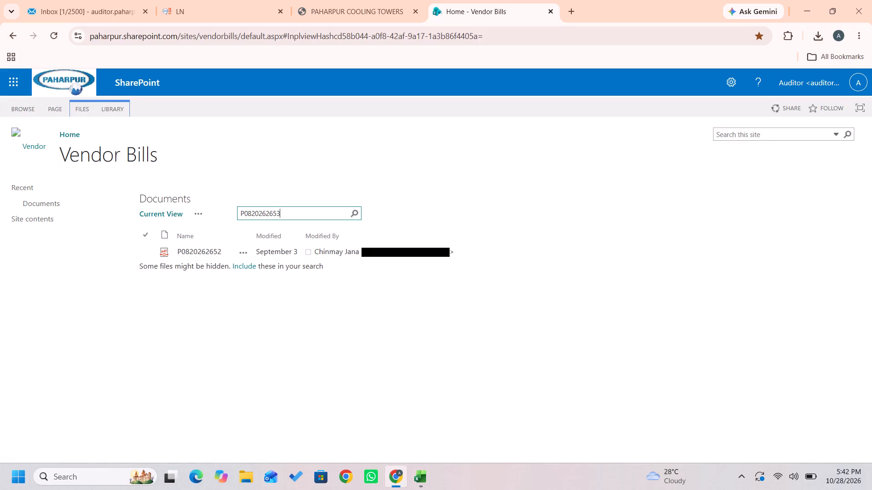
pyautogui.press('Return')
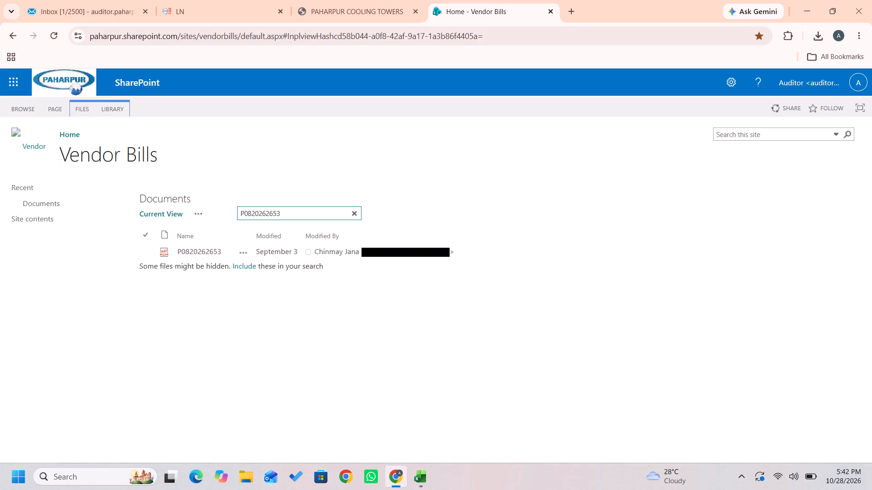
pyautogui.hotkey('alt', 'Tab')
pyautogui.press('Down')
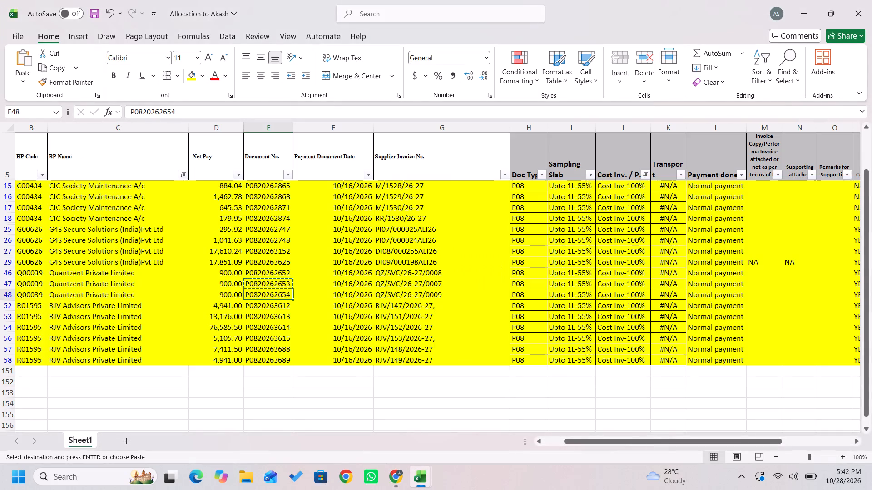
pyautogui.hotkey('ctrl', 'c')
pyautogui.hotkey('alt', 'Tab')
pyautogui.click(263, 216)
pyautogui.hotkey('ctrl', 'a')
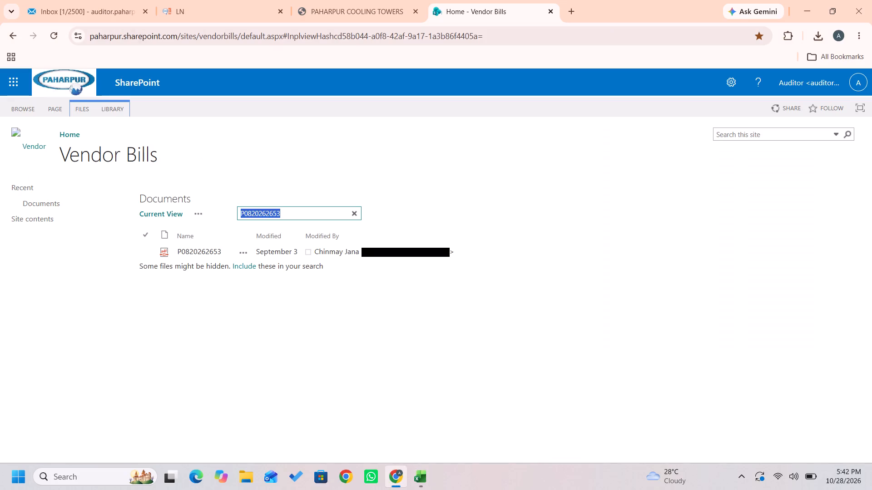
pyautogui.hotkey('ctrl', 'v')
pyautogui.press('Return')
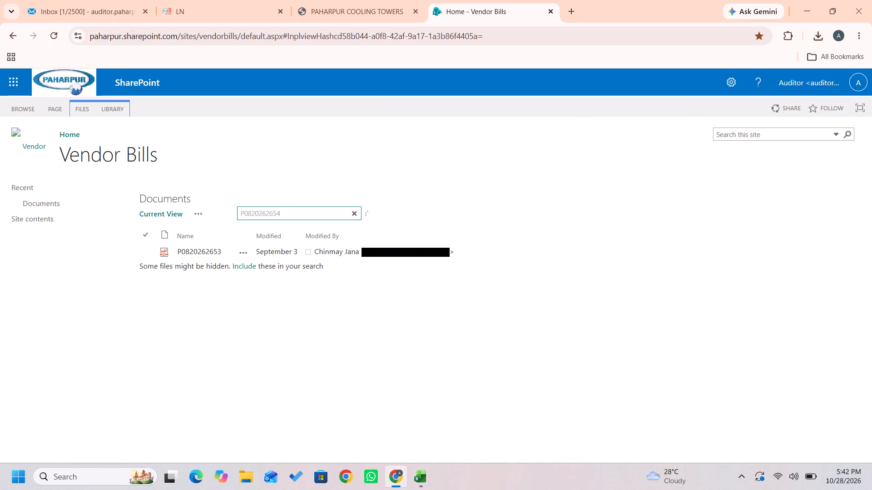
pyautogui.hotkey('alt', 'Tab')
pyautogui.press('Down')
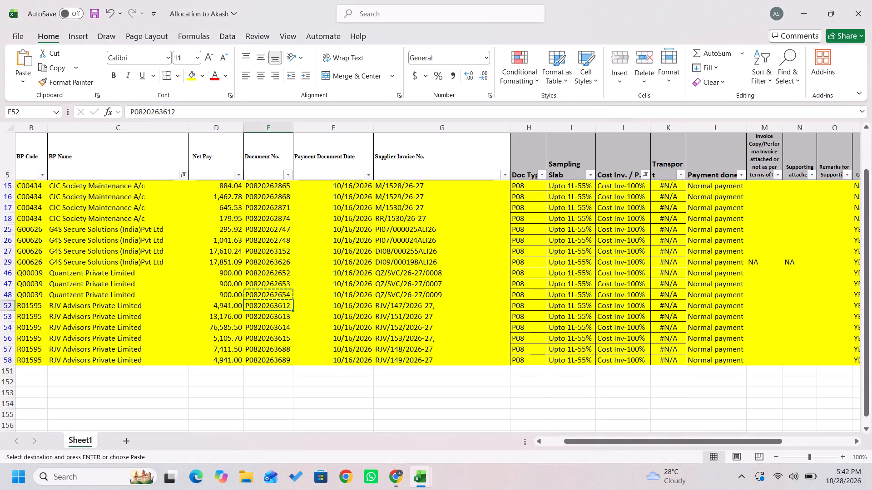
pyautogui.hotkey('ctrl', 'c')
pyautogui.hotkey('alt', 'Tab')
pyautogui.click(263, 216)
pyautogui.hotkey('ctrl', 'a')
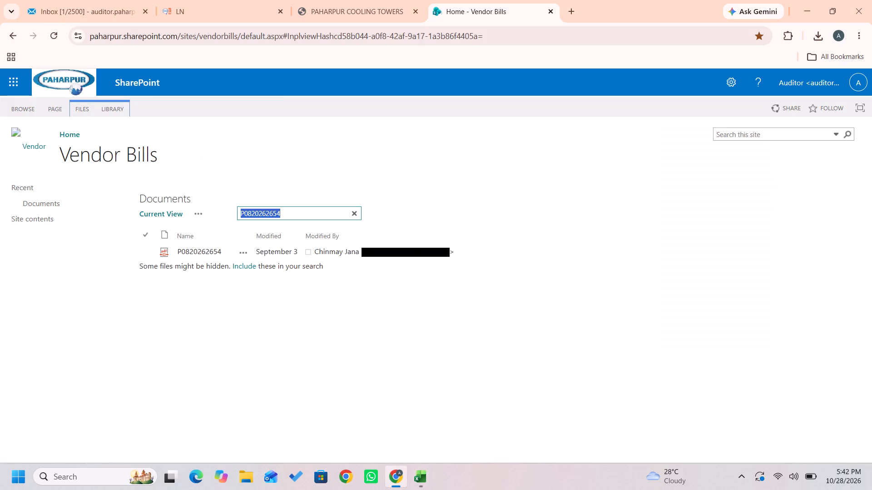
pyautogui.hotkey('ctrl', 'v')
pyautogui.press('Return')
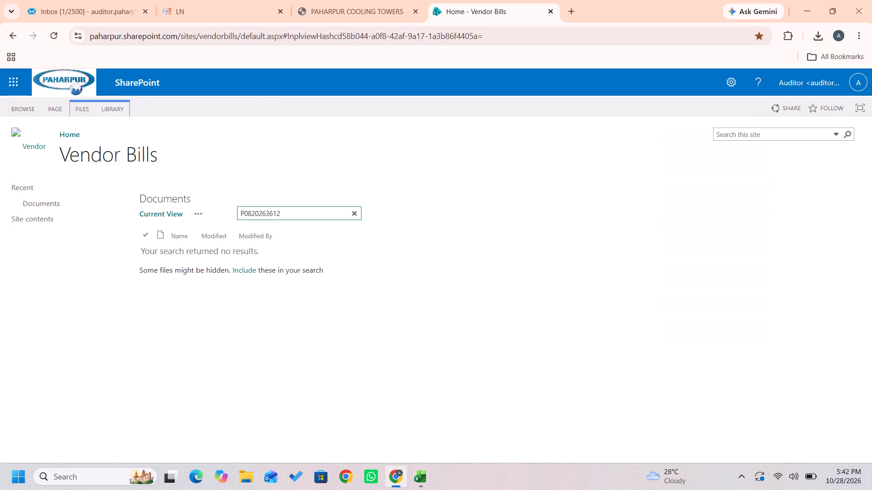
pyautogui.hotkey('alt', 'Tab')
pyautogui.press('Right')
pyautogui.press('Right')
pyautogui.press('Right')
pyautogui.press('Right')
pyautogui.press('Right')
pyautogui.press('Right')
pyautogui.press('Right')
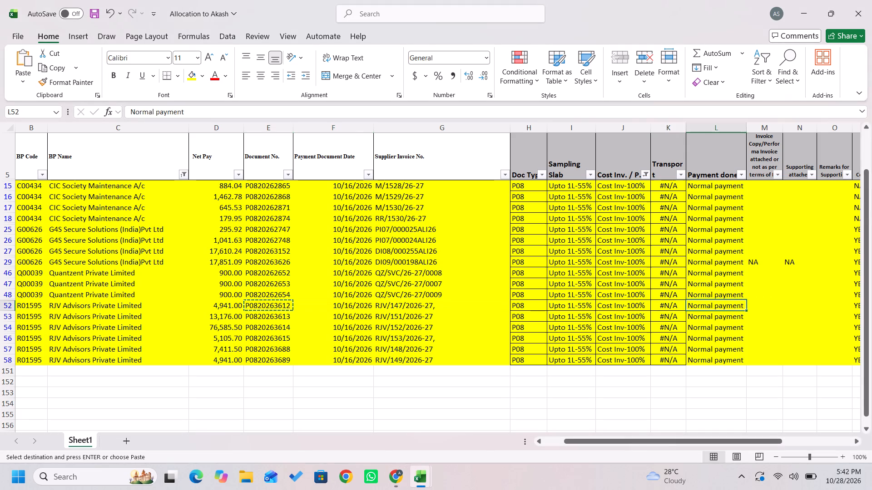
pyautogui.press('Right')
pyautogui.write('na')
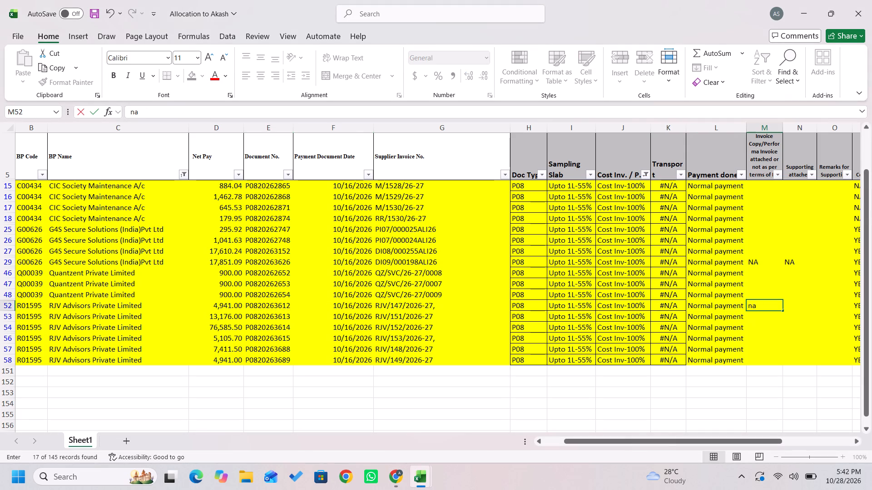
pyautogui.press('BackSpace')
pyautogui.press('BackSpace')
pyautogui.write('NA')
pyautogui.press('Right')
pyautogui.write('NA')
pyautogui.press('Right')
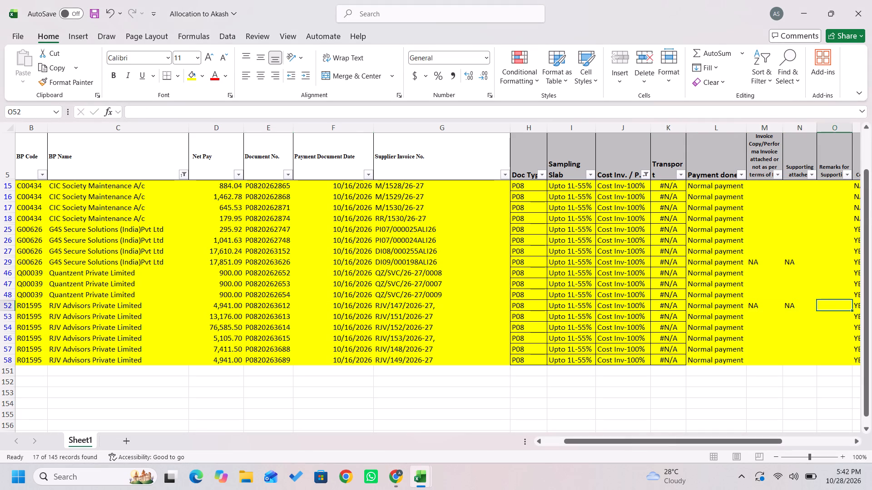
pyautogui.press('Left')
pyautogui.press('Down')
pyautogui.press('Left')
pyautogui.press('Left')
pyautogui.press('Left')
pyautogui.press('Left')
pyautogui.press('Left')
pyautogui.press('Left')
pyautogui.press('Left')
pyautogui.press('Left')
pyautogui.press('Left')
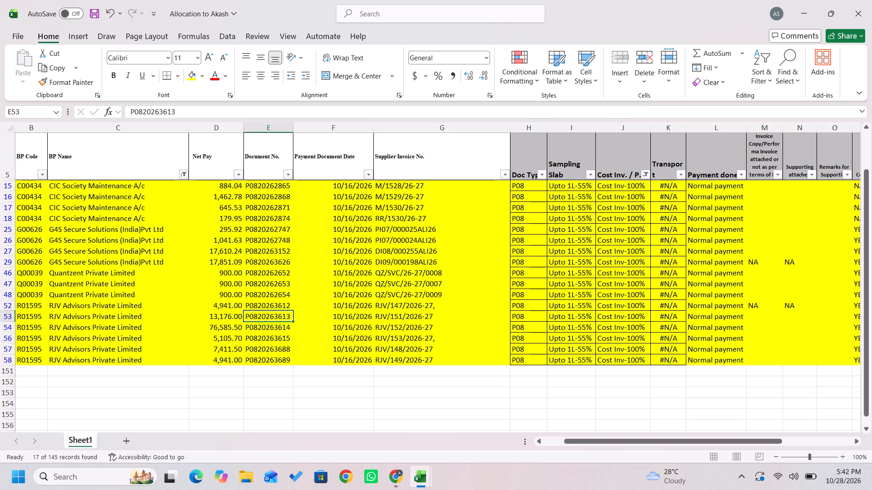
pyautogui.hotkey('ctrl', 'c')
pyautogui.hotkey('alt', 'Tab')
pyautogui.click(263, 216)
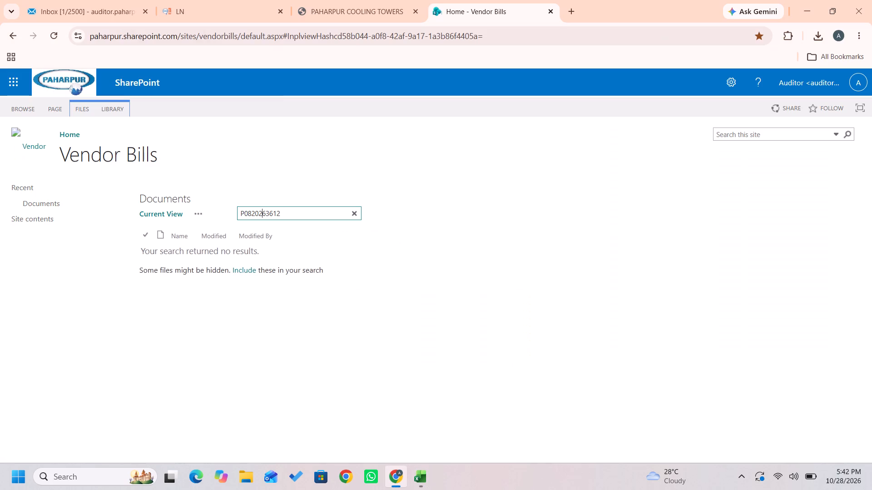
pyautogui.hotkey('ctrl', 'a')
pyautogui.hotkey('ctrl', 'v')
pyautogui.press('Return')
pyautogui.press('Return')
pyautogui.hotkey('alt', 'Tab')
pyautogui.press('Down')
pyautogui.hotkey('ctrl', 'c')
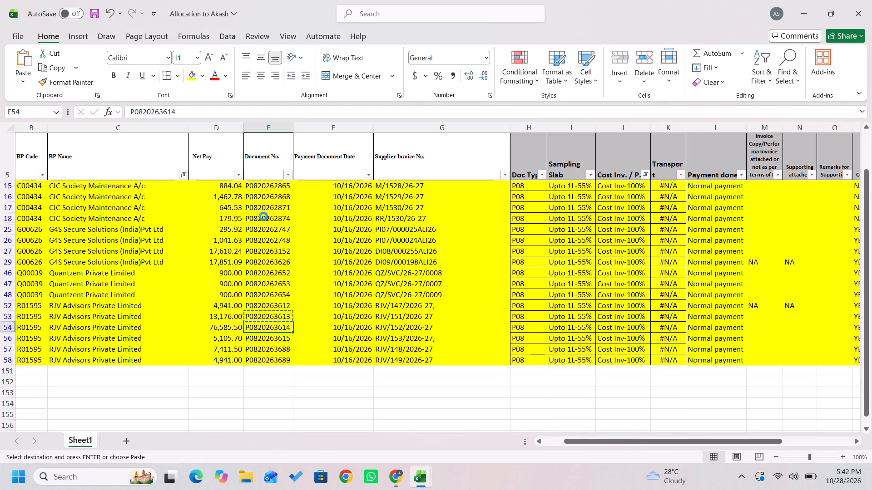
pyautogui.hotkey('alt', 'Tab')
pyautogui.click(263, 216)
pyautogui.hotkey('ctrl', 'a')
pyautogui.hotkey('ctrl', 'v')
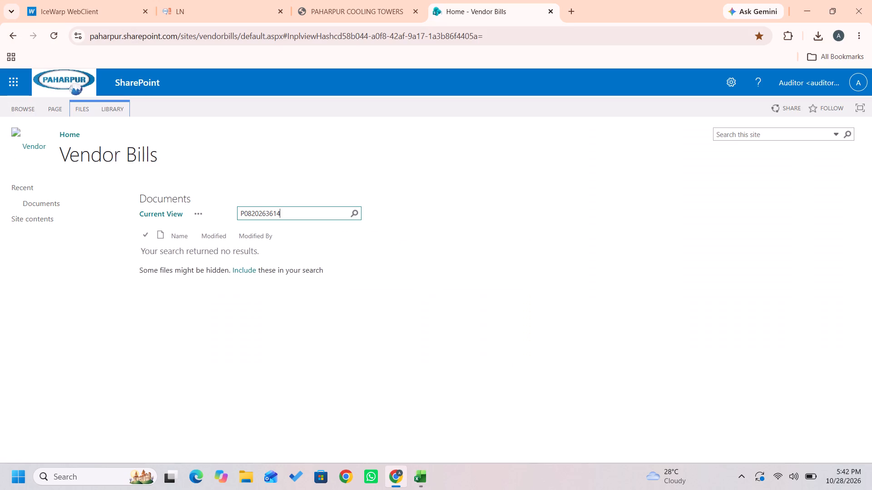
pyautogui.press('Return')
pyautogui.hotkey('alt', 'Tab')
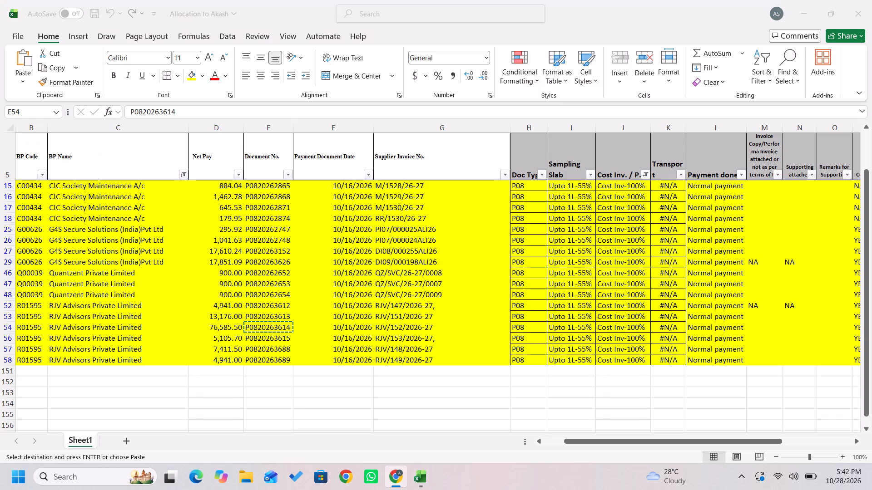
pyautogui.press('Down')
pyautogui.hotkey('ctrl', 'c')
pyautogui.hotkey('alt', 'Tab')
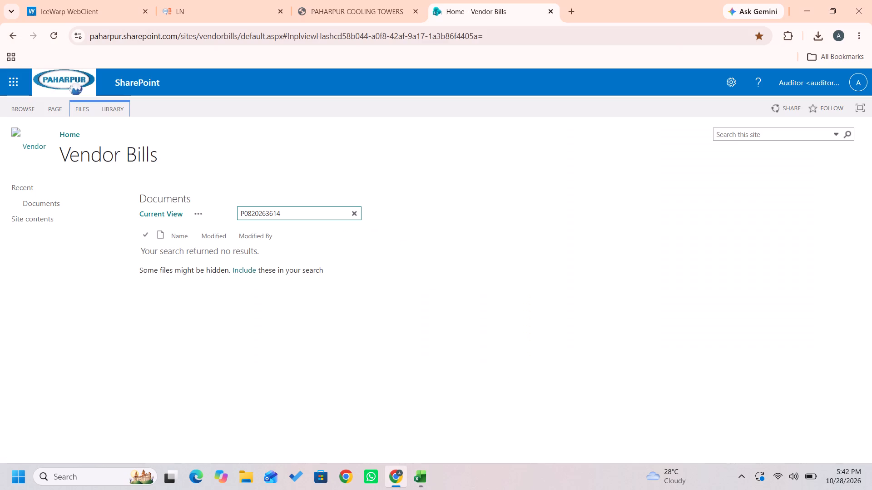
pyautogui.hotkey('ctrl', 'a')
pyautogui.click(263, 216)
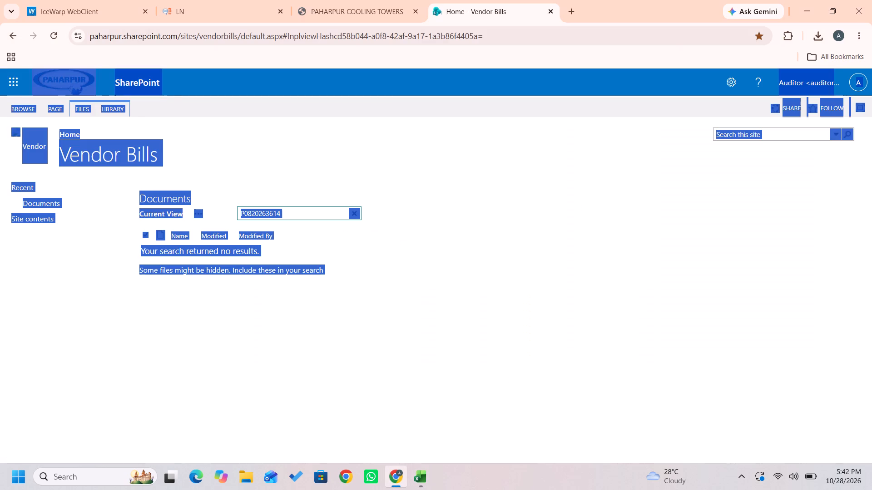
pyautogui.click(263, 216)
pyautogui.hotkey('ctrl', 'v')
pyautogui.press('Return')
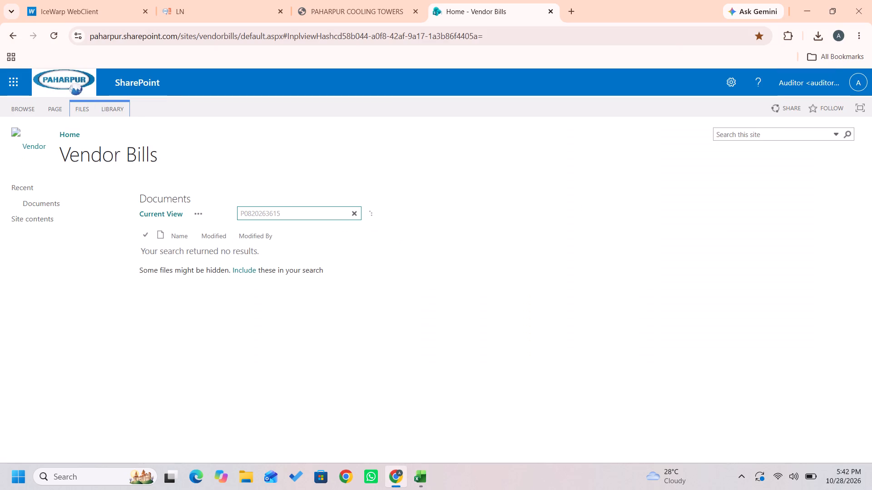
pyautogui.hotkey('alt', 'Tab')
pyautogui.press('Down')
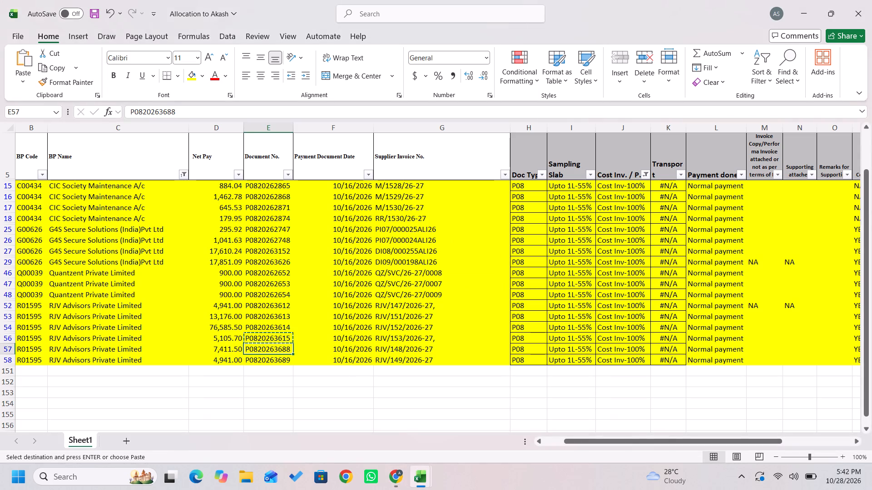
pyautogui.hotkey('ctrl', 'c')
pyautogui.hotkey('alt', 'Tab')
pyautogui.click(263, 216)
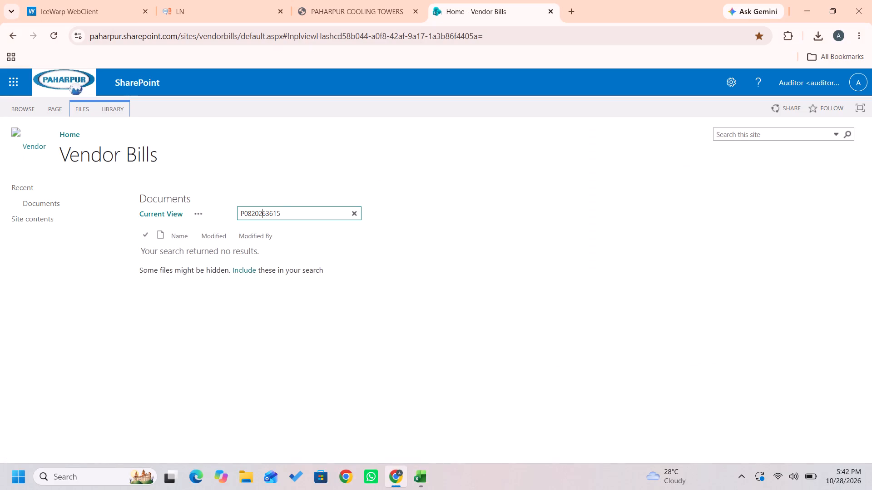
pyautogui.hotkey('ctrl', 'a')
pyautogui.press('v')
pyautogui.press('Return')
pyautogui.press('Return')
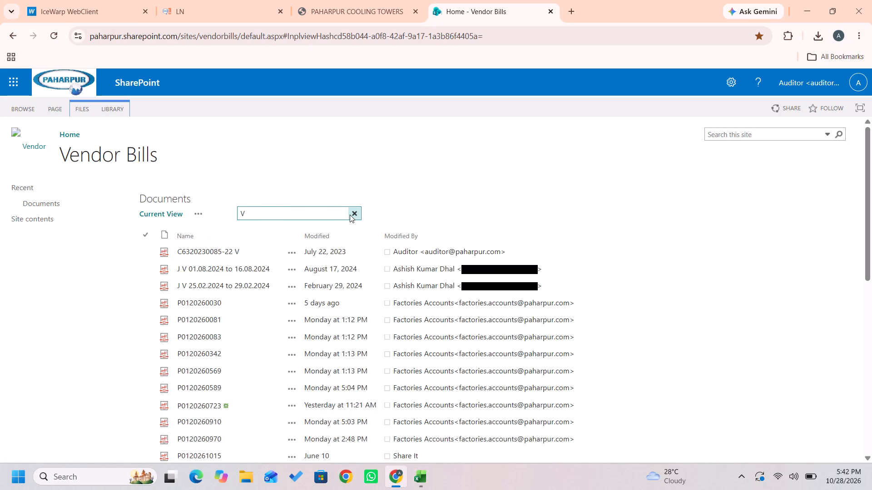
pyautogui.click(350, 215)
pyautogui.click(267, 217)
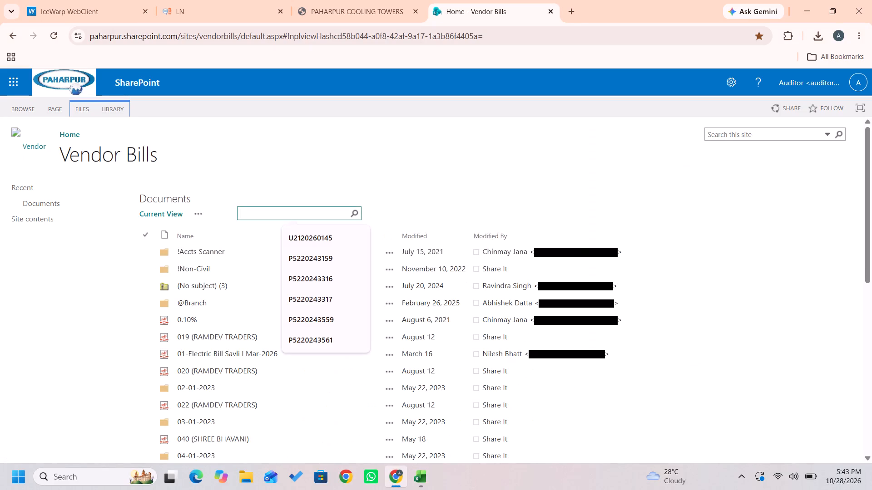
pyautogui.hotkey('ctrl', 'v')
pyautogui.press('Return')
pyautogui.press('Return')
pyautogui.hotkey('alt', 'Tab')
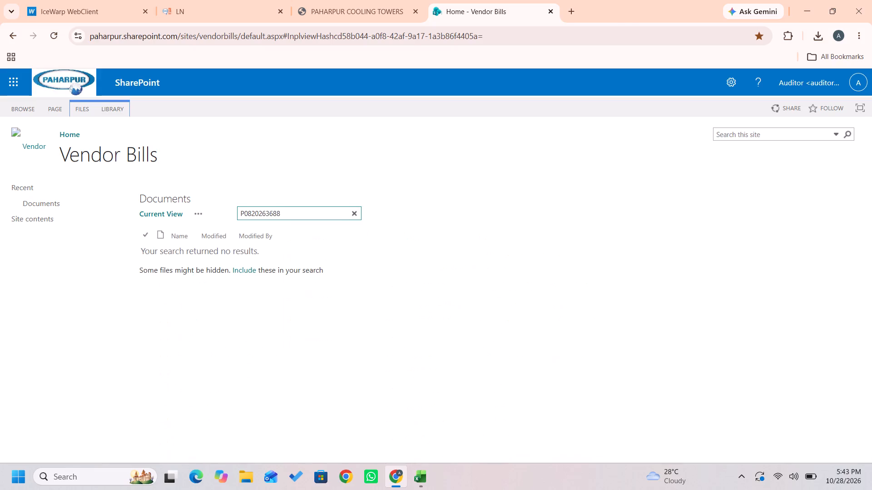
pyautogui.press('Down')
pyautogui.hotkey('ctrl', 'c')
pyautogui.hotkey('alt', 'Tab')
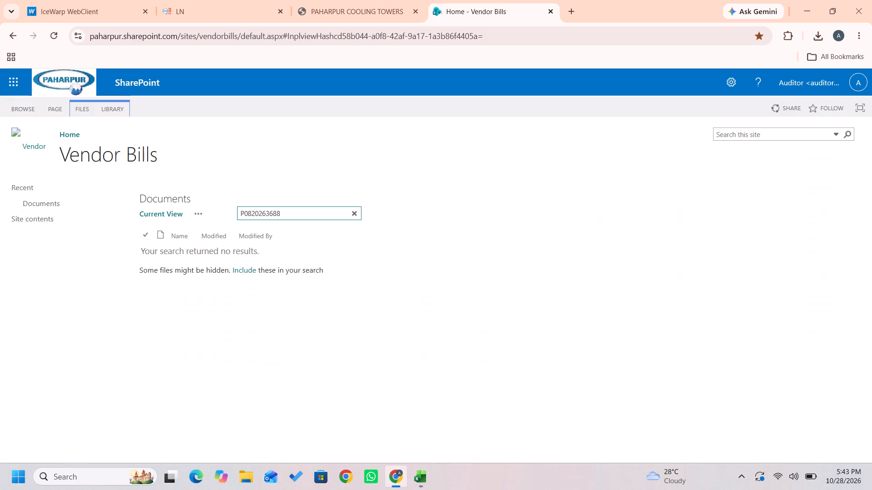
pyautogui.click(267, 217)
pyautogui.hotkey('ctrl', 'a')
pyautogui.hotkey('ctrl', 'v')
pyautogui.press('Return')
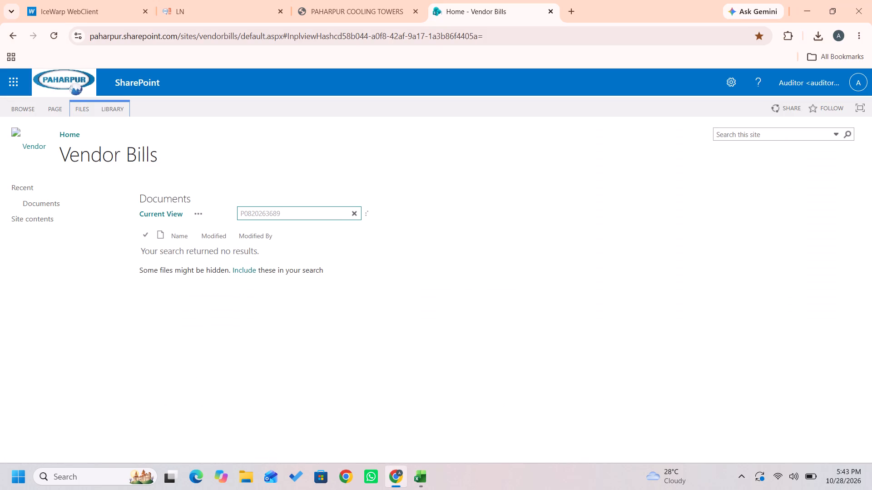
pyautogui.press('Escape')
# In Excel, fill row 52's NA entries for invoice copy and supporting attached down through row 58, the last RJV Advisors row.
pyautogui.hotkey('alt', 'Tab')
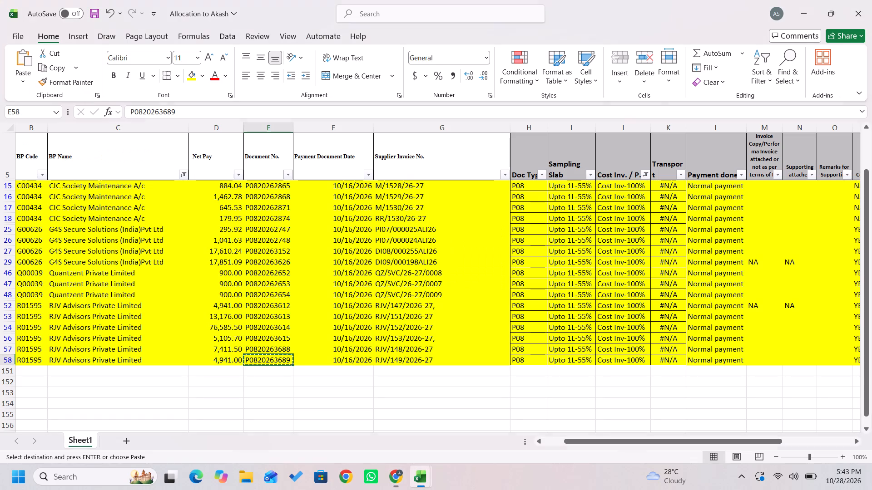
pyautogui.press('Right')
pyautogui.press('Right')
pyautogui.press('Right')
pyautogui.press('Right')
pyautogui.press('Right')
pyautogui.press('Right')
pyautogui.press('Right')
pyautogui.press('Right')
pyautogui.press('Right')
pyautogui.press('Left')
pyautogui.hotkey('ctrl', 'Up')
pyautogui.hotkey('shift', 'Right')
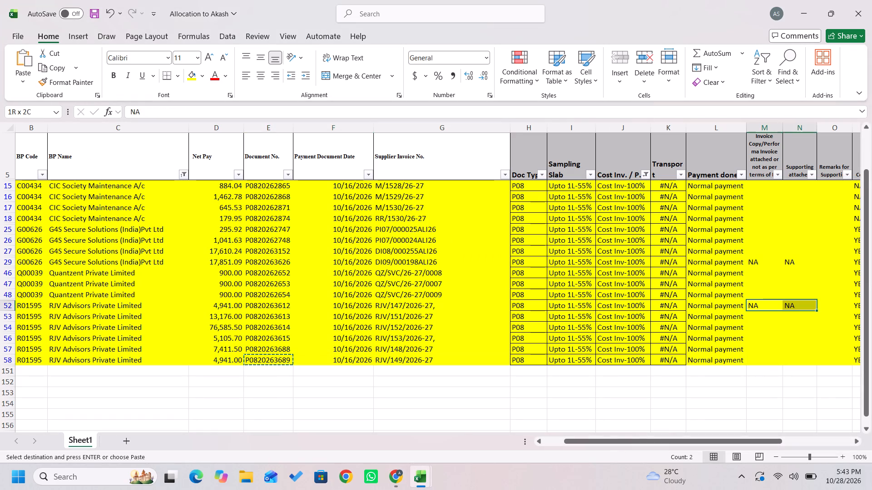
pyautogui.hotkey('shift', 'Escape')
pyautogui.hotkey('shift', '~')
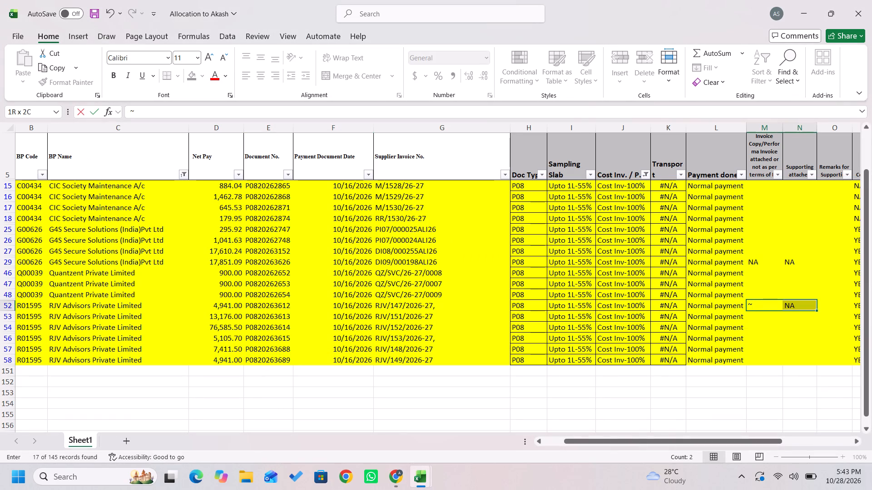
pyautogui.press('Escape')
pyautogui.press('Left')
pyautogui.hotkey('ctrl', 'Down')
pyautogui.press('Right')
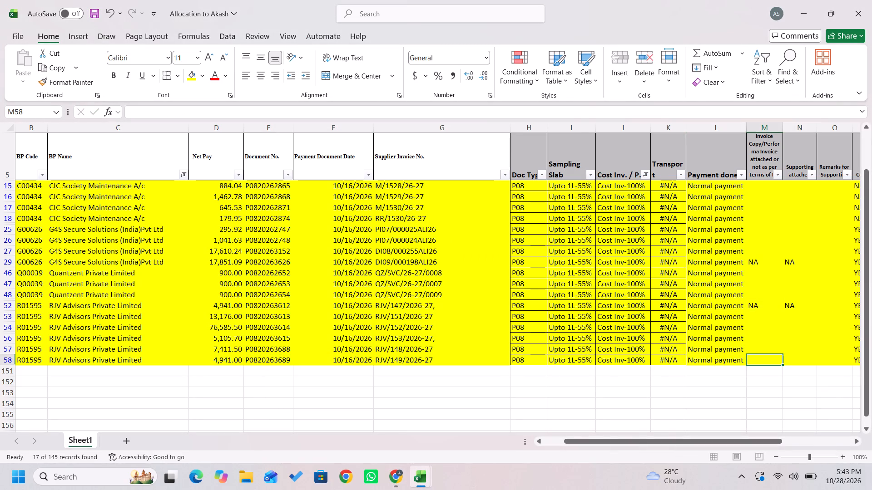
pyautogui.hotkey('shift', 'Right')
pyautogui.hotkey('ctrl', 'shift', 'Up')
pyautogui.hotkey('ctrl', 'd')
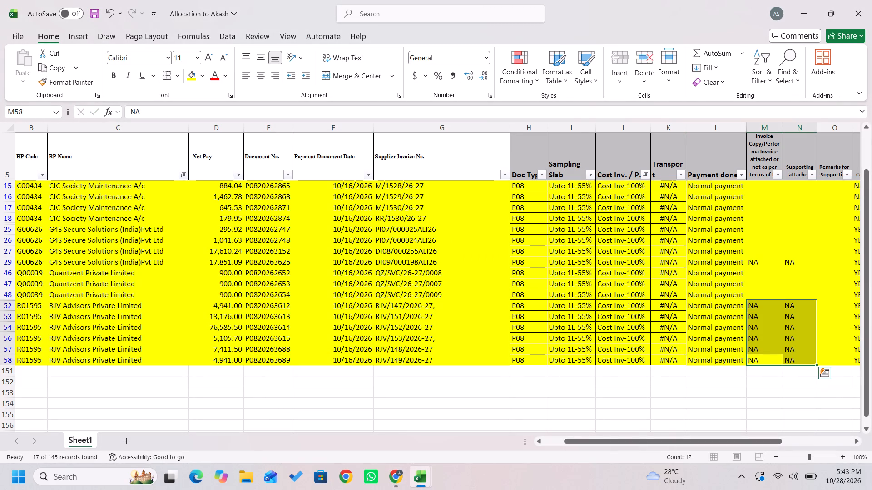
pyautogui.press('Up')
pyautogui.press('Up')
pyautogui.press('Up')
pyautogui.press('Up')
pyautogui.press('Up')
pyautogui.press('Up')
pyautogui.press('Up')
pyautogui.press('Up')
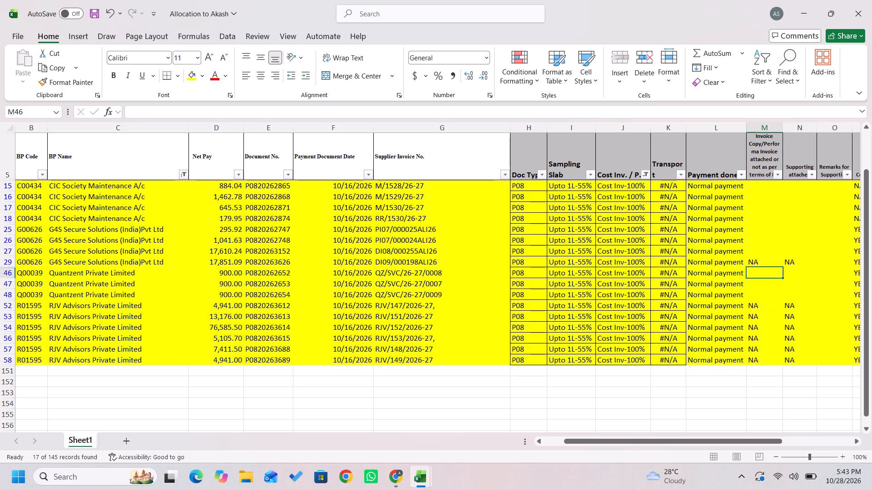
pyautogui.press('Up')
pyautogui.press('Up')
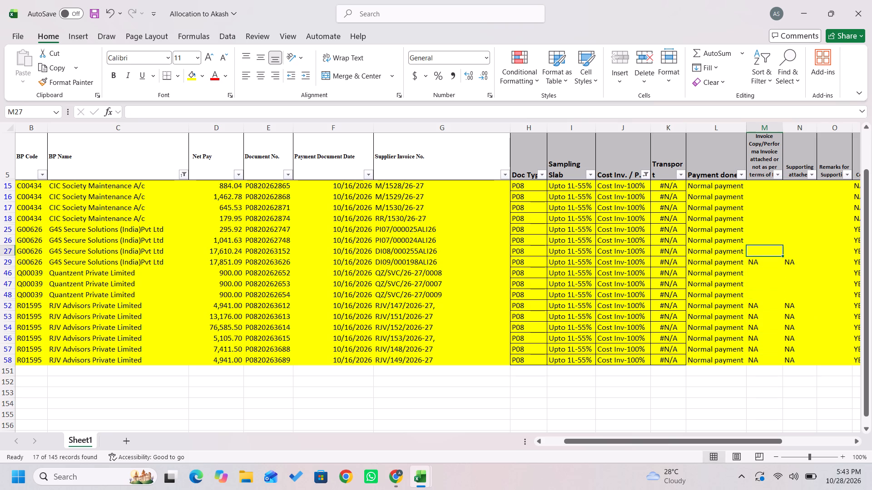
pyautogui.press('Up')
pyautogui.press('Up')
pyautogui.press('Up')
pyautogui.press('Up')
pyautogui.press('Up')
pyautogui.press('Up')
pyautogui.write('YES')
pyautogui.press('Right')
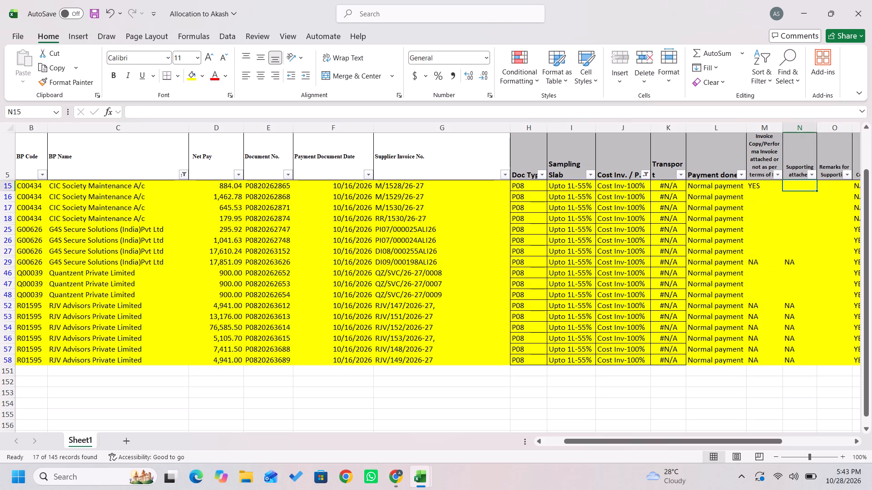
pyautogui.write('YES')
# Fill the two YES attachment entries from row 15 down through row 27.
pyautogui.press('Down')
pyautogui.press('Up')
pyautogui.hotkey('ctrl', 'Down')
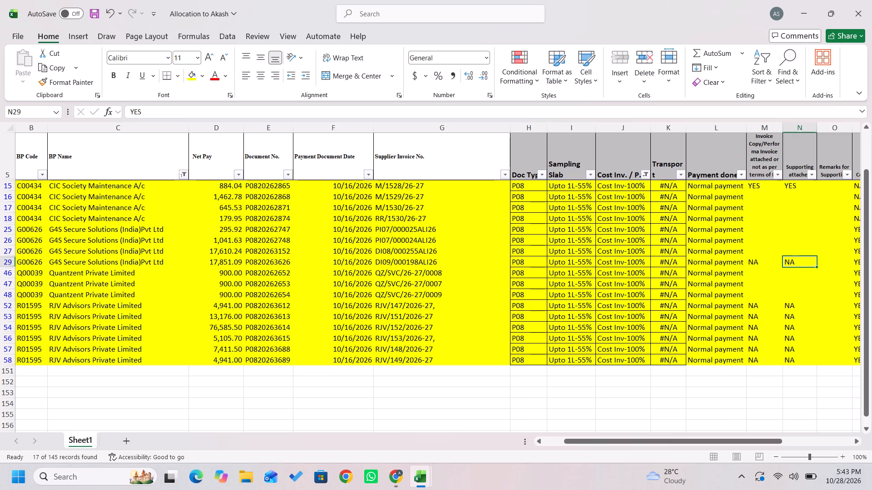
pyautogui.press('Up')
pyautogui.hotkey('shift', 'Left')
pyautogui.hotkey('ctrl', 'shift', 'Up')
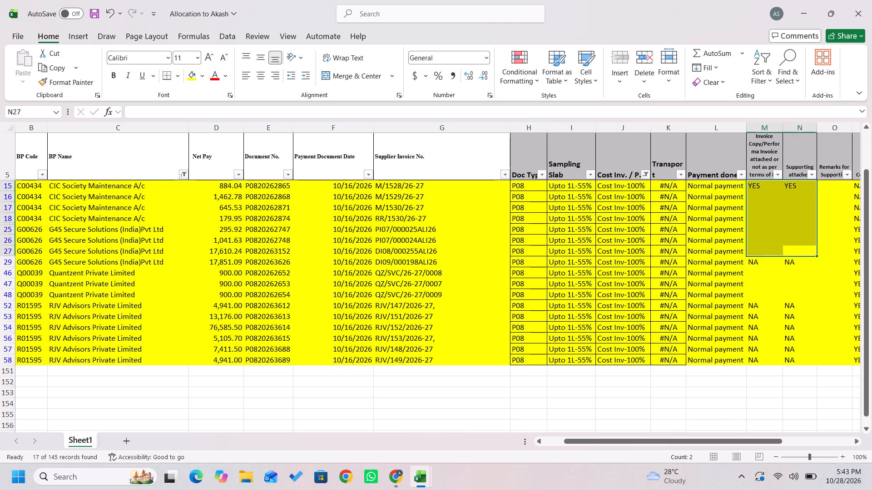
pyautogui.hotkey('ctrl', 'd')
# Copy the two YES attachment entries from row 27 into row 46, the first Quantzent Private Limited row.
pyautogui.press('Down')
pyautogui.press('Up')
pyautogui.press('Left')
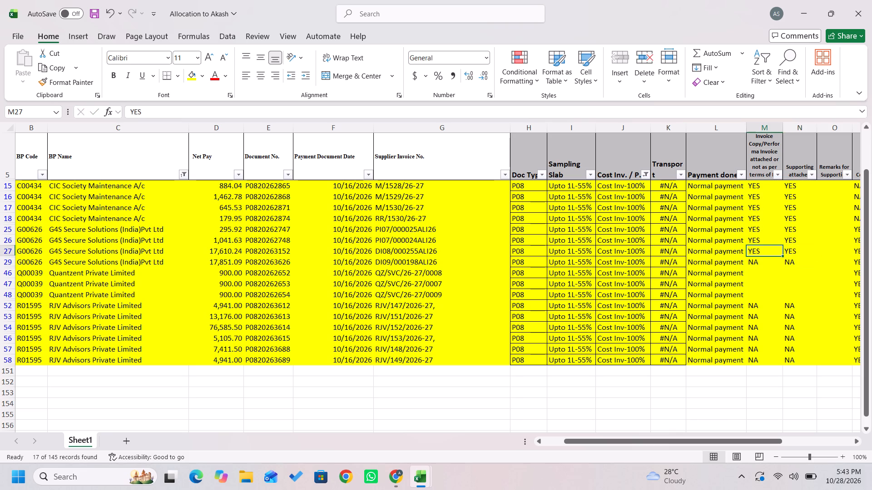
pyautogui.hotkey('shift', 'Right')
pyautogui.hotkey('ctrl', 'c')
pyautogui.press('Down')
pyautogui.press('Down')
pyautogui.press('Return')
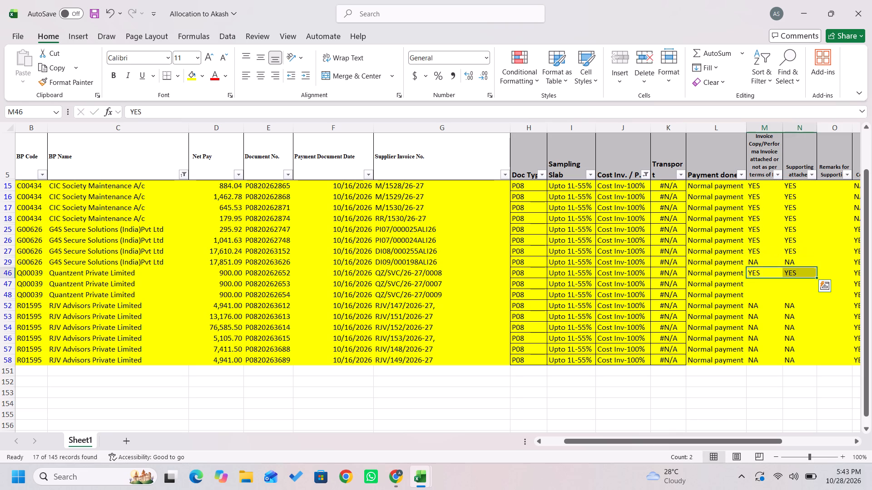
pyautogui.press('Return')
# Fill row 46's two YES attachment entries down through row 48 for the remaining Quantzent Private Limited invoices.
pyautogui.press('Up')
pyautogui.press('Up')
pyautogui.press('Down')
pyautogui.press('Down')
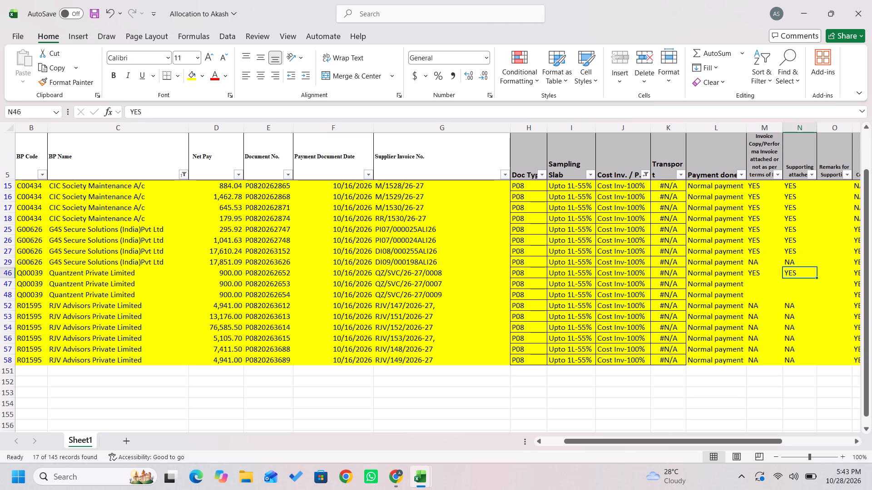
pyautogui.hotkey('shift', 'Left')
pyautogui.hotkey('shift', 'Down')
pyautogui.hotkey('shift', 'Down')
pyautogui.hotkey('shift', 'Down')
pyautogui.hotkey('shift', 'Up')
pyautogui.hotkey('ctrl', 'd')
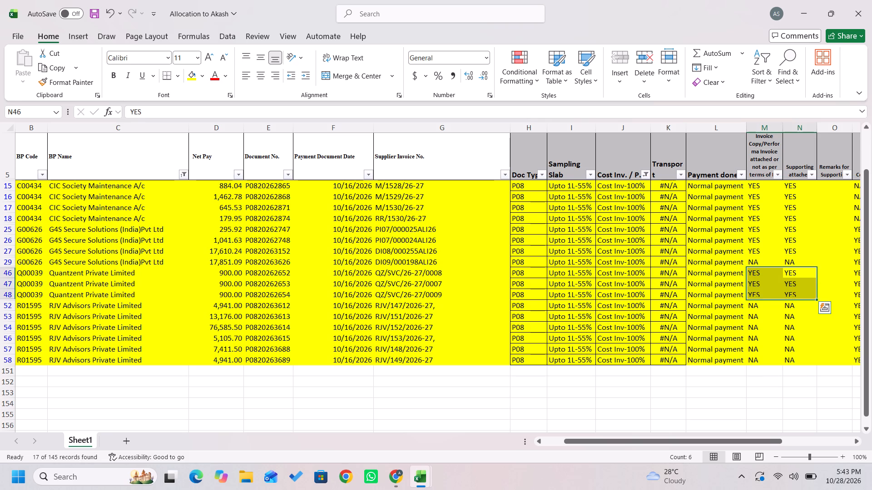
# Review row 46's entries across all columns, from the attachment, TDS and GST checks back to the payment document number.
pyautogui.press('Right')
pyautogui.press('Right')
pyautogui.press('Right')
pyautogui.press('Right')
pyautogui.press('Right')
pyautogui.press('Right')
pyautogui.press('Right')
pyautogui.press('Right')
pyautogui.press('Right')
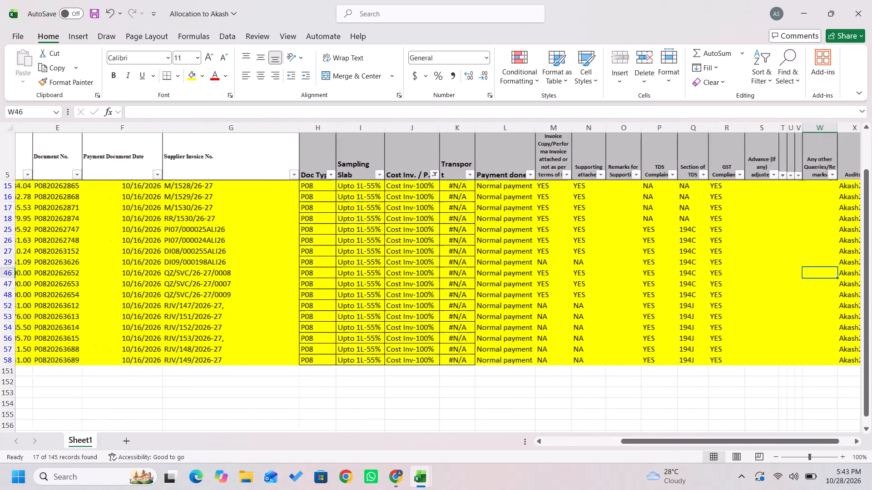
pyautogui.press('Right')
pyautogui.press('Right')
pyautogui.press('Right')
pyautogui.press('Right')
pyautogui.press('Left')
pyautogui.press('Left')
pyautogui.press('Left')
pyautogui.press('Left')
pyautogui.press('Left')
pyautogui.press('Left')
pyautogui.press('Left')
pyautogui.press('Left')
pyautogui.press('Left')
pyautogui.press('Left')
pyautogui.press('Left')
pyautogui.press('Left')
pyautogui.press('Left')
pyautogui.press('Left')
pyautogui.press('Left')
pyautogui.press('Left')
pyautogui.press('Left')
pyautogui.press('Left')
pyautogui.press('Left')
pyautogui.press('Left')
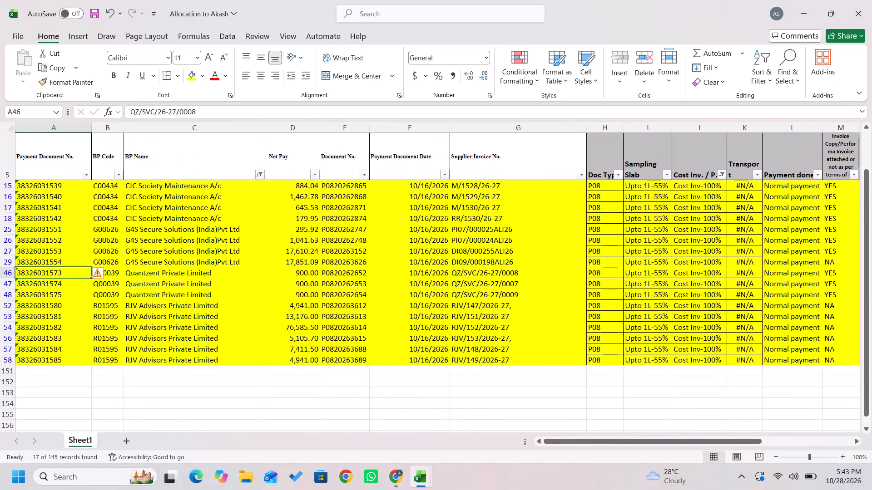
# Save the Allocation to Akash workbook.
pyautogui.hotkey('ctrl', 's')
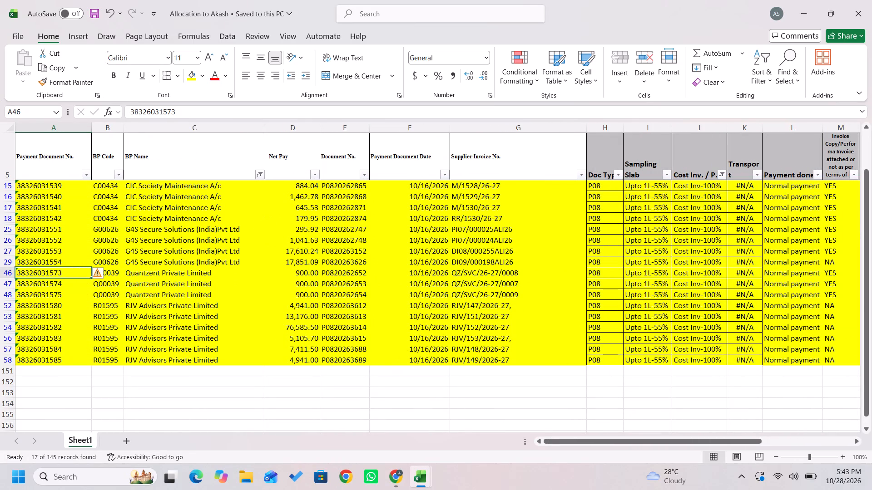
# Copy the filtered table, headers included, from Payment Document No. through the auditor column into a new workbook starting at cell A4.
pyautogui.press('Up')
pyautogui.press('Up')
pyautogui.press('Up')
pyautogui.press('Up')
pyautogui.press('Up')
pyautogui.press('Up')
pyautogui.press('Up')
pyautogui.press('Up')
pyautogui.press('Up')
pyautogui.press('Up')
pyautogui.press('Up')
pyautogui.press('Down')
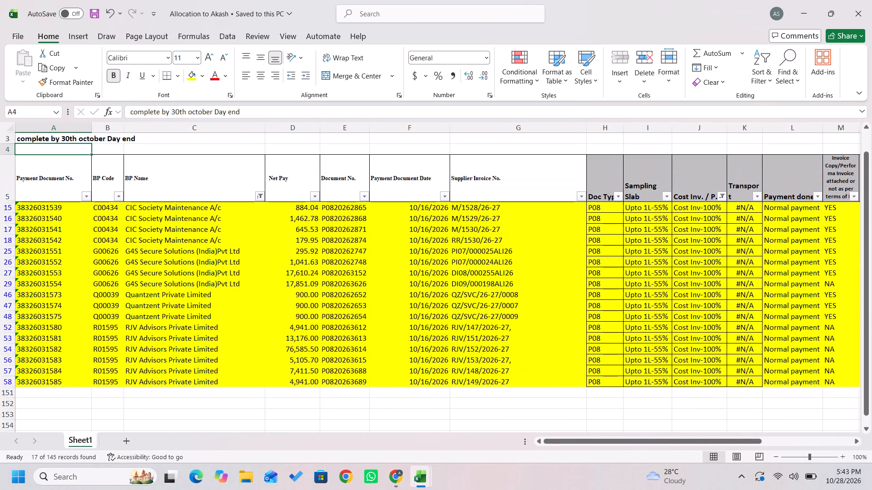
pyautogui.press('Down')
pyautogui.press('Up')
pyautogui.press('Down')
pyautogui.hotkey('shift', 'Right')
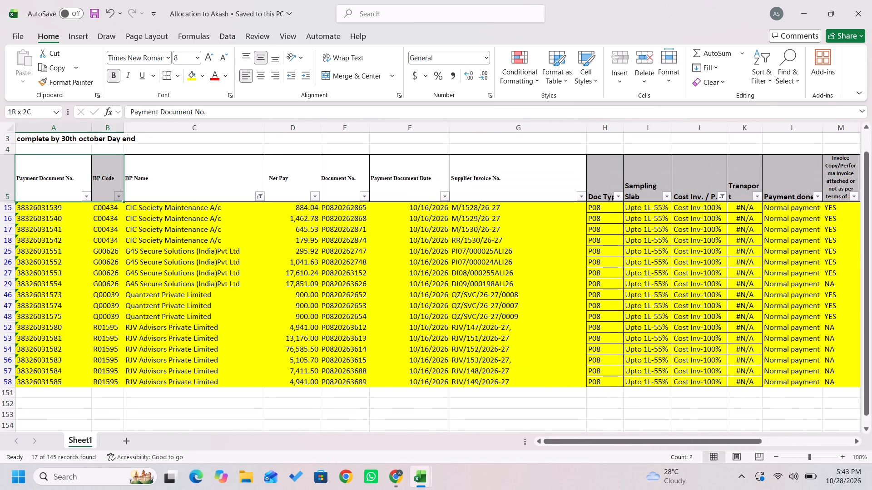
pyautogui.hotkey('ctrl', 'shift', 'Right')
pyautogui.hotkey('ctrl', 'shift', 'Down')
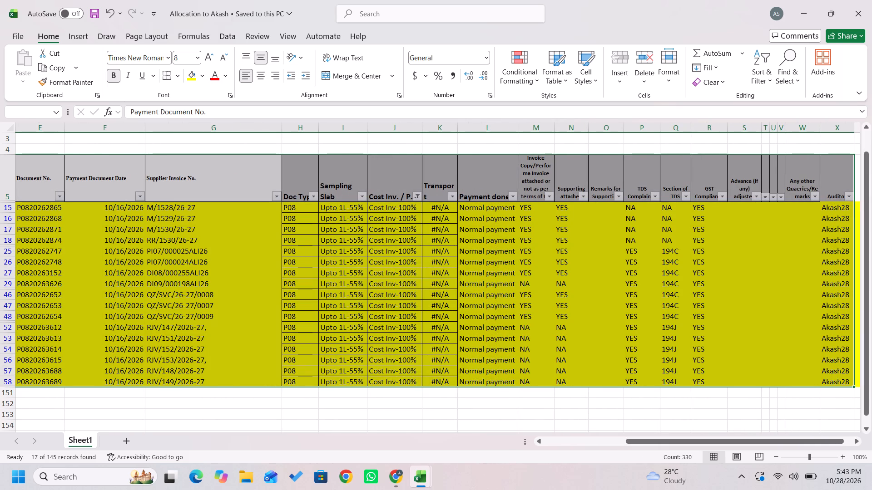
pyautogui.hotkey('ctrl', 'c')
pyautogui.hotkey('ctrl', 'n')
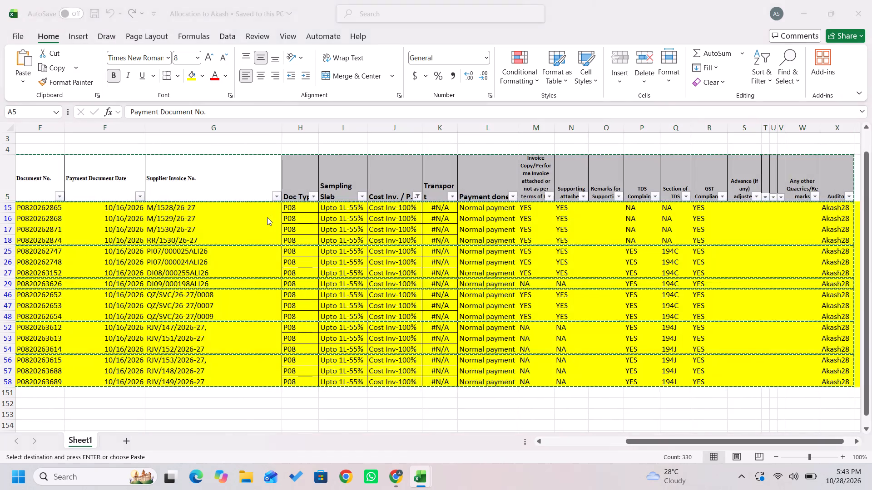
pyautogui.press('Down')
pyautogui.press('Down')
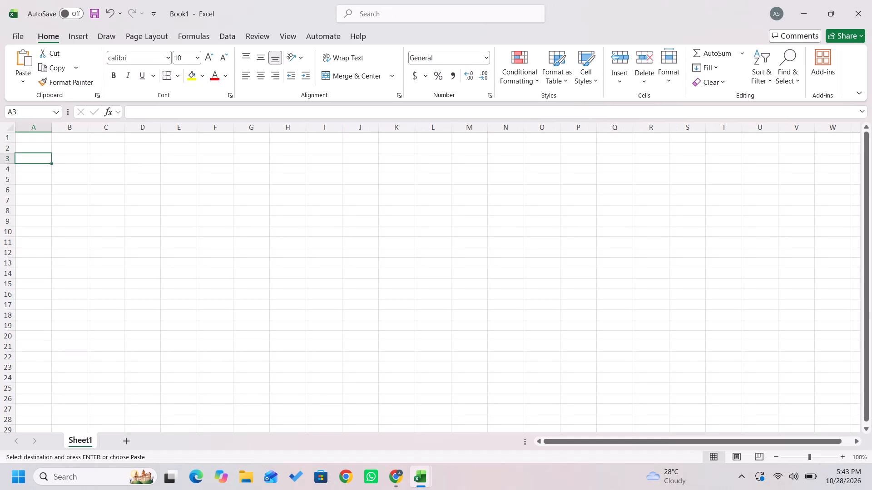
pyautogui.press('Down')
pyautogui.hotkey('ctrl', 'v')
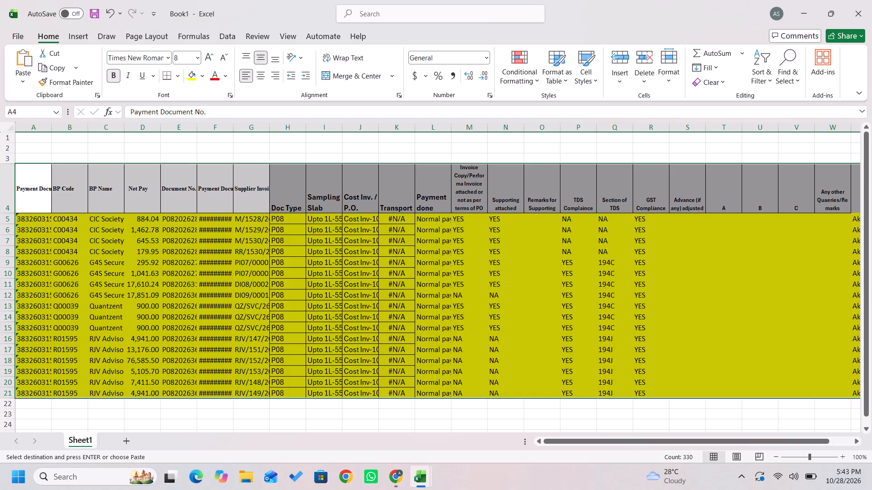
# Remove the fill colour from the whole pasted table, including its header row.
pyautogui.write('HHN')
pyautogui.press('Down')
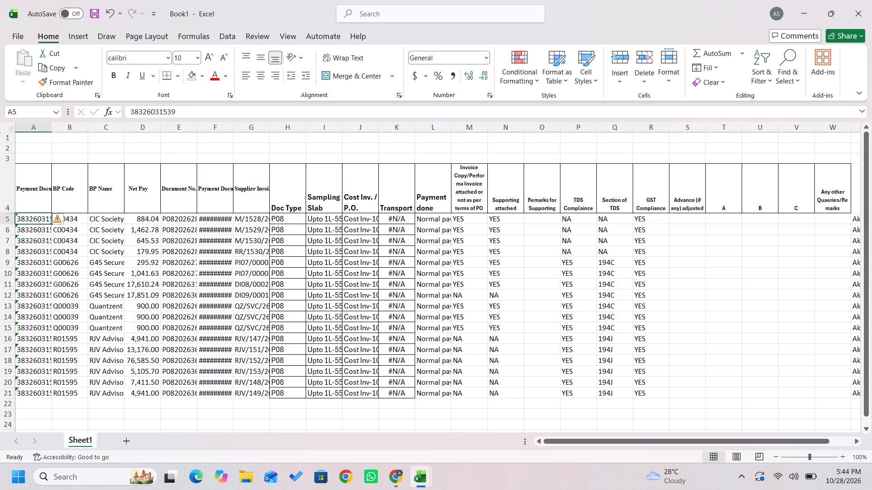
# Auto-fit the column widths of the entire pasted table.
pyautogui.press('Right')
pyautogui.press('Right')
pyautogui.press('Right')
pyautogui.press('Right')
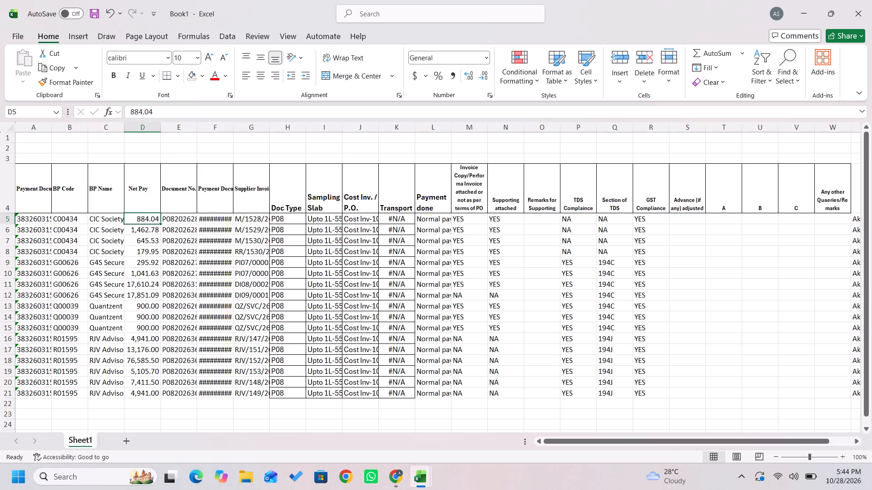
pyautogui.hotkey('ctrl', 'a')
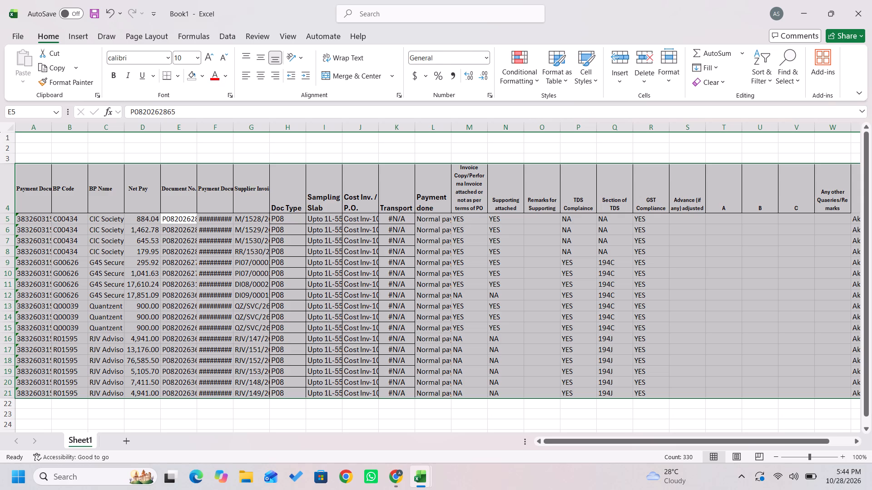
pyautogui.write('OCA')
pyautogui.press('Right')
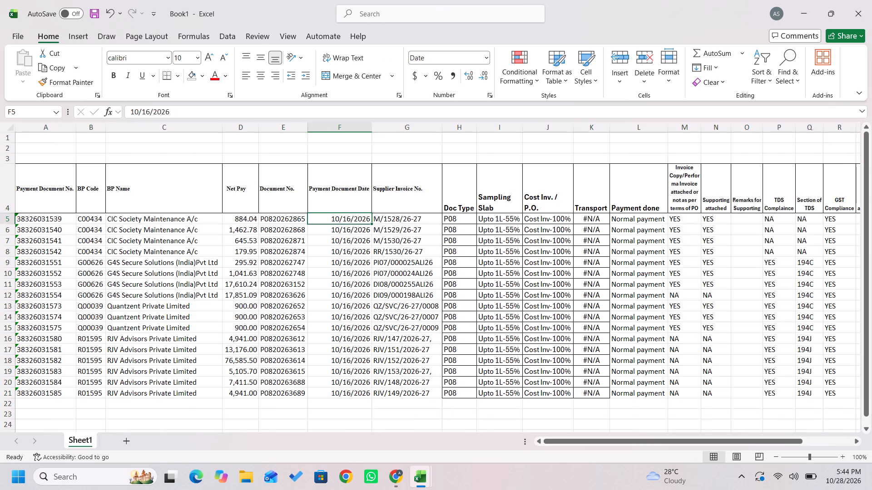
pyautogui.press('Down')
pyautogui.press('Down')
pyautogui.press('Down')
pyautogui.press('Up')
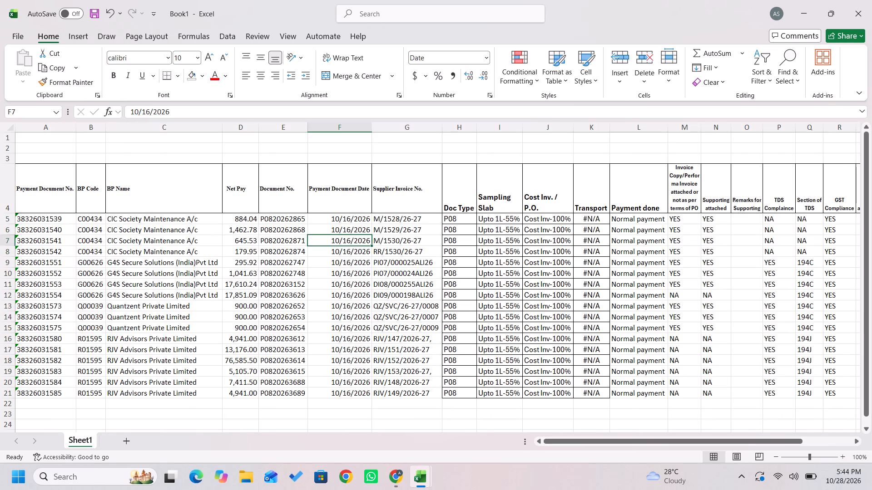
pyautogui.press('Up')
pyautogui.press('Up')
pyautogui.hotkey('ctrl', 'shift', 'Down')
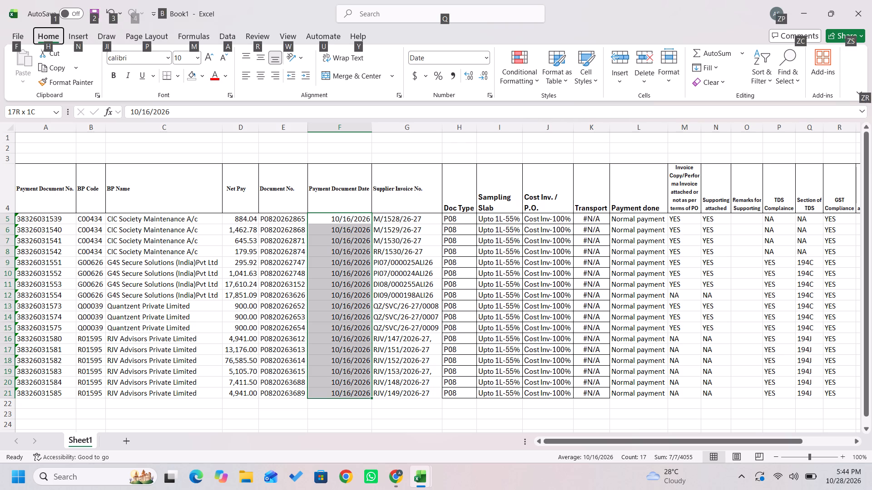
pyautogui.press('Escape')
# Review the CIC Society Maintenance rows' attachment, TDS compliance, TDS section and GST compliance entries in the new workbook.
pyautogui.press('Right')
pyautogui.press('Right')
pyautogui.press('Right')
pyautogui.press('Right')
pyautogui.press('Right')
pyautogui.press('Right')
pyautogui.press('Right')
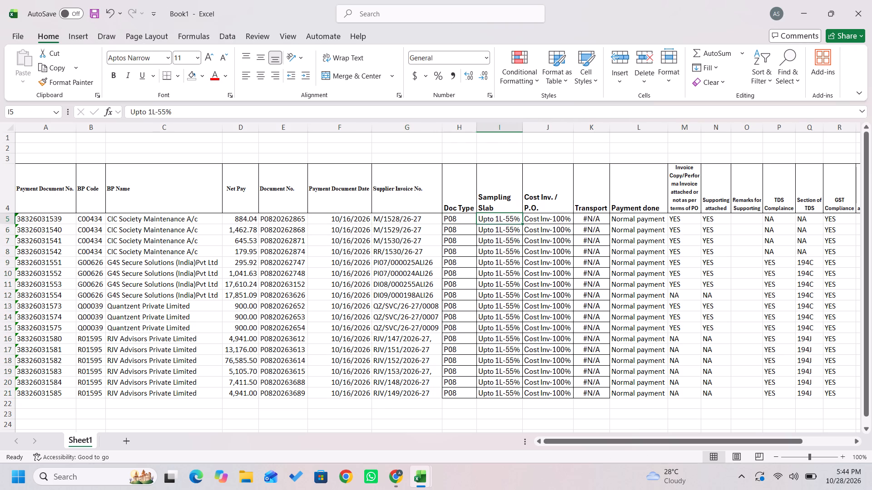
pyautogui.press('Left')
pyautogui.press('Down')
pyautogui.press('Right')
pyautogui.press('Up')
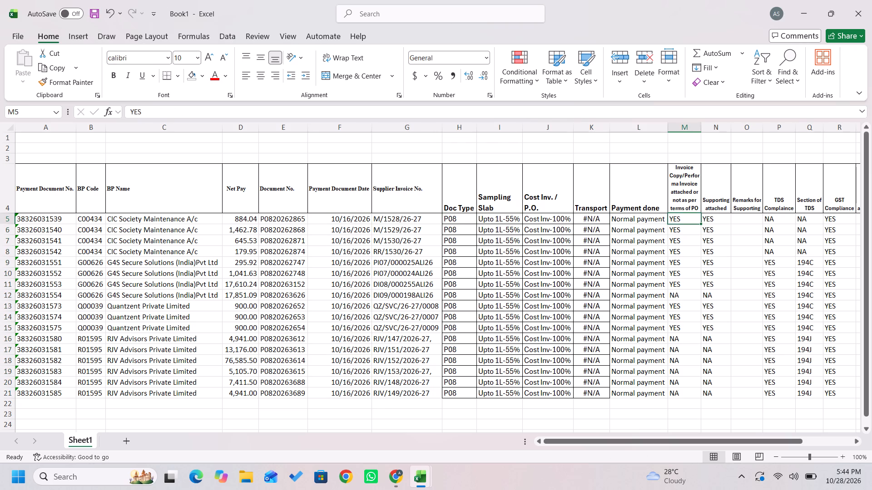
pyautogui.press('Right')
pyautogui.press('Right')
pyautogui.press('Right')
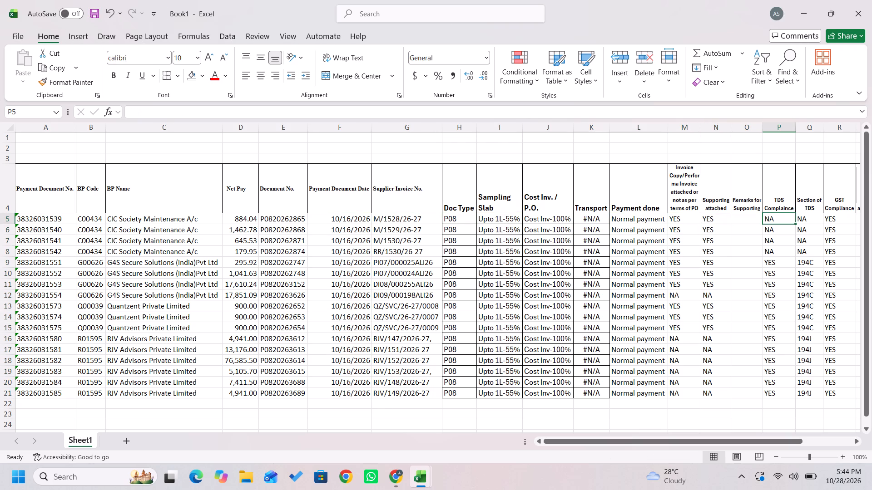
pyautogui.press('Right')
pyautogui.press('Right')
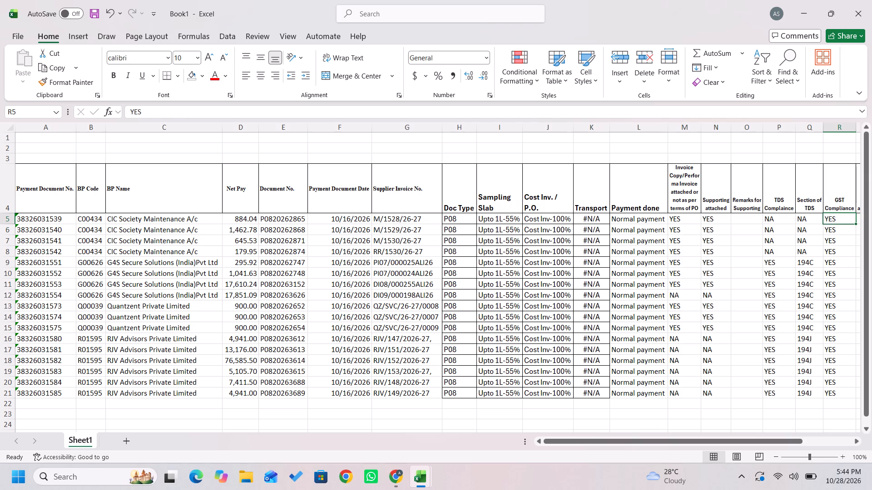
pyautogui.press('Right')
pyautogui.press('Right')
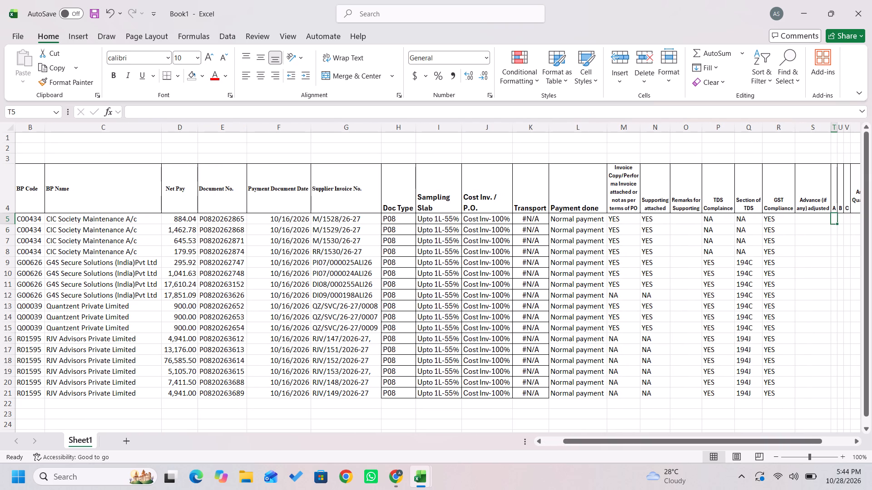
pyautogui.press('Left')
pyautogui.press('Left')
pyautogui.press('Left')
pyautogui.press('Left')
pyautogui.press('Down')
pyautogui.press('Down')
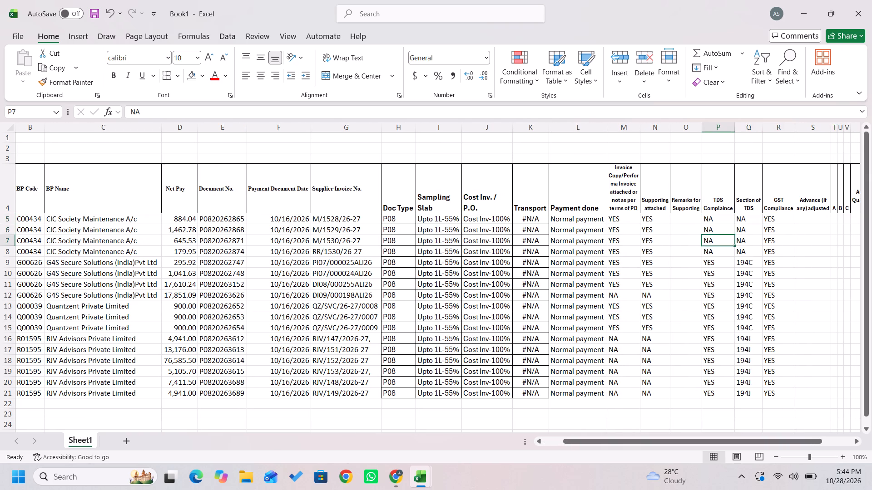
pyautogui.press('Down')
pyautogui.press('Up')
pyautogui.press('Up')
pyautogui.press('Up')
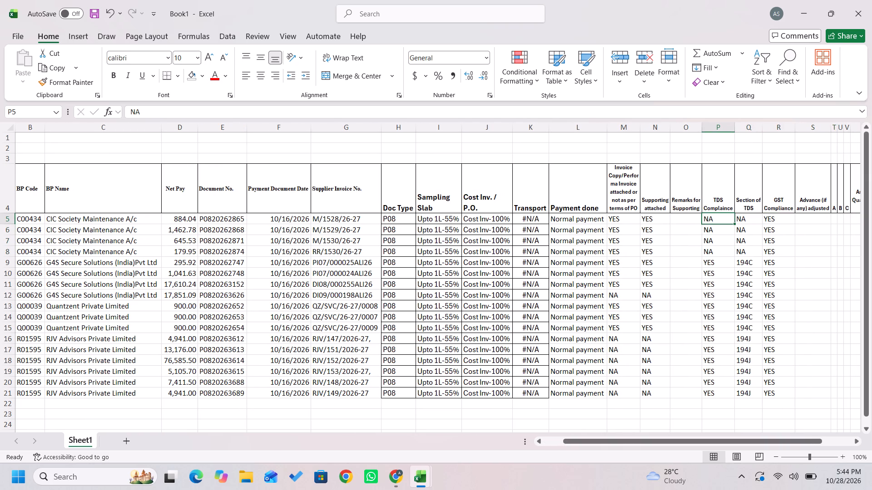
pyautogui.press('Down')
pyautogui.press('Up')
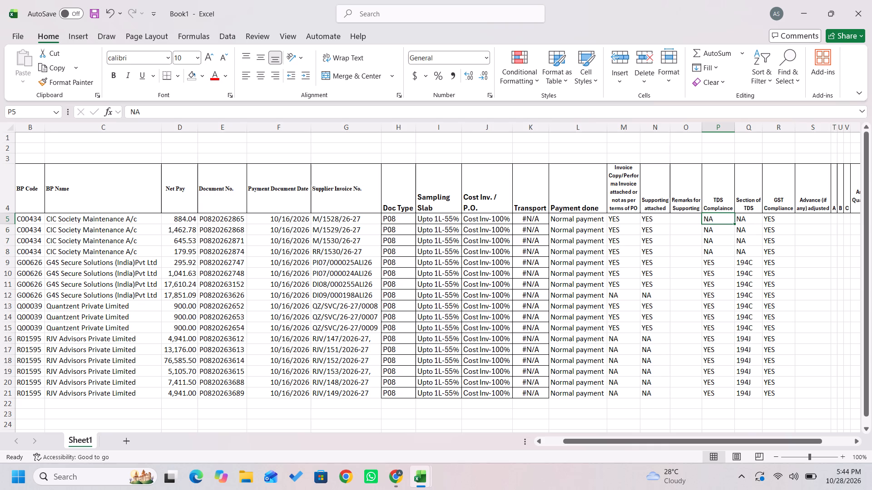
# Examine the CIC Society Maintenance rows' sampling slab, payment document date and net pay amounts.
pyautogui.press('Up')
pyautogui.press('Down')
pyautogui.press('Left')
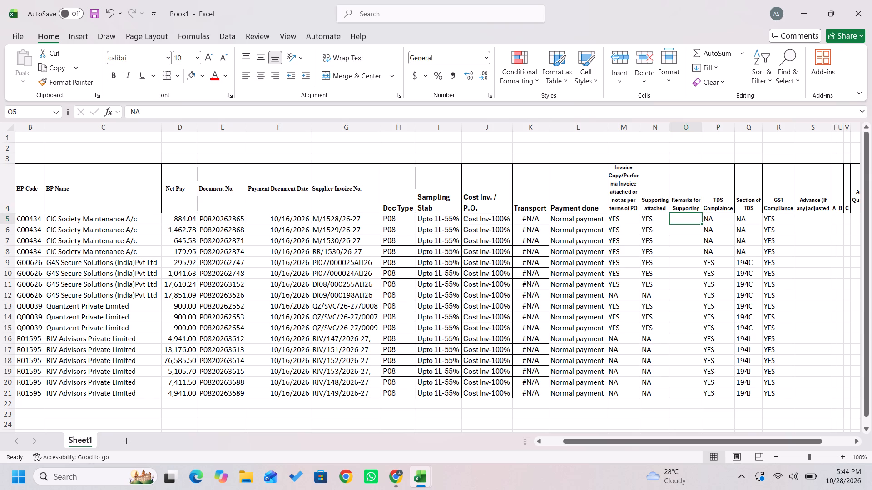
pyautogui.press('Left')
pyautogui.press('Left')
pyautogui.press('Left')
pyautogui.press('Left')
pyautogui.press('Left')
pyautogui.press('Left')
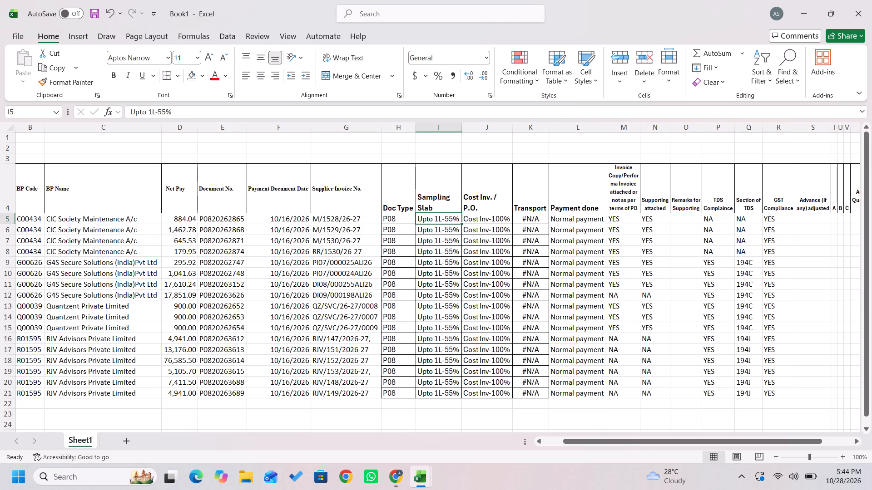
pyautogui.press('Left')
pyautogui.press('Left')
pyautogui.press('Left')
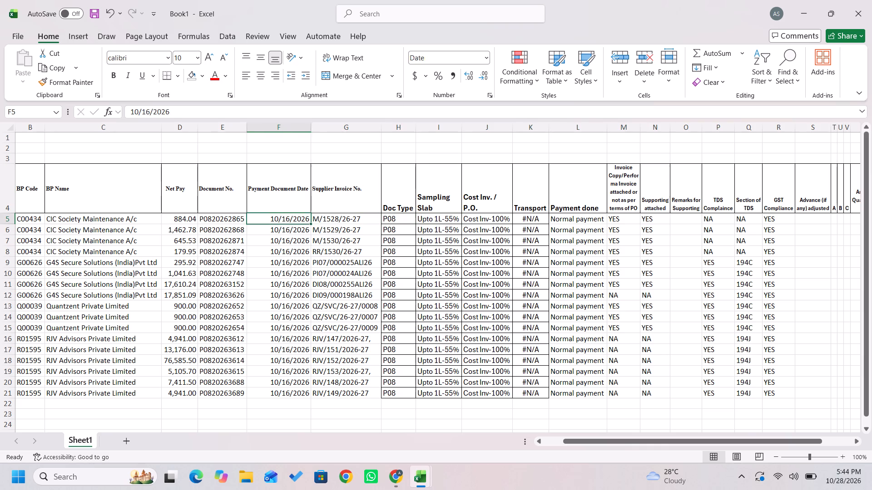
pyautogui.press('Left')
pyautogui.press('Left')
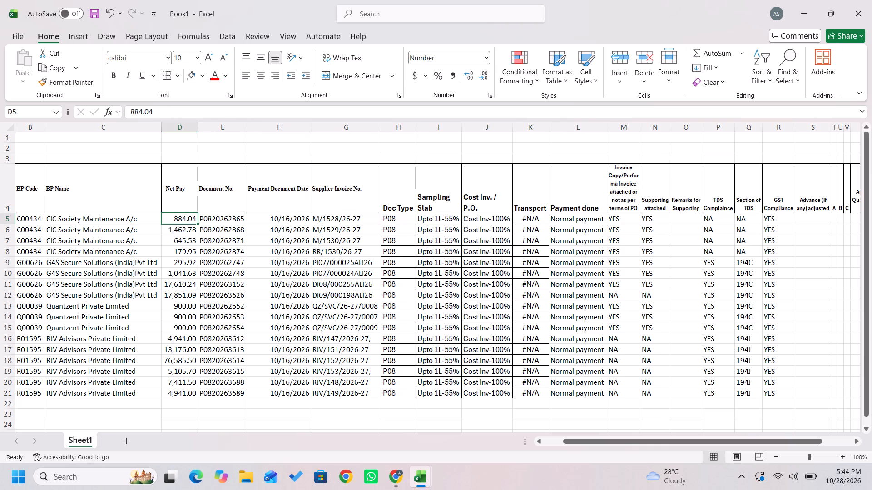
pyautogui.press('Down')
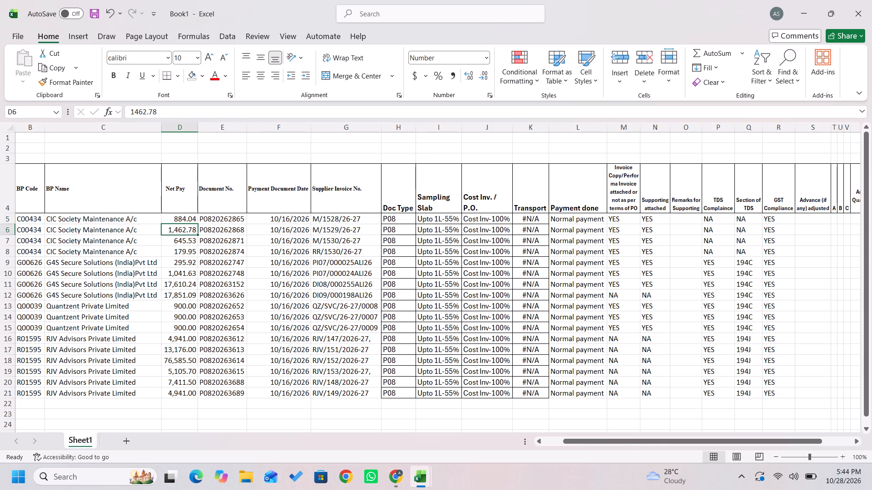
pyautogui.press('Down')
pyautogui.press('Down')
pyautogui.press('Down')
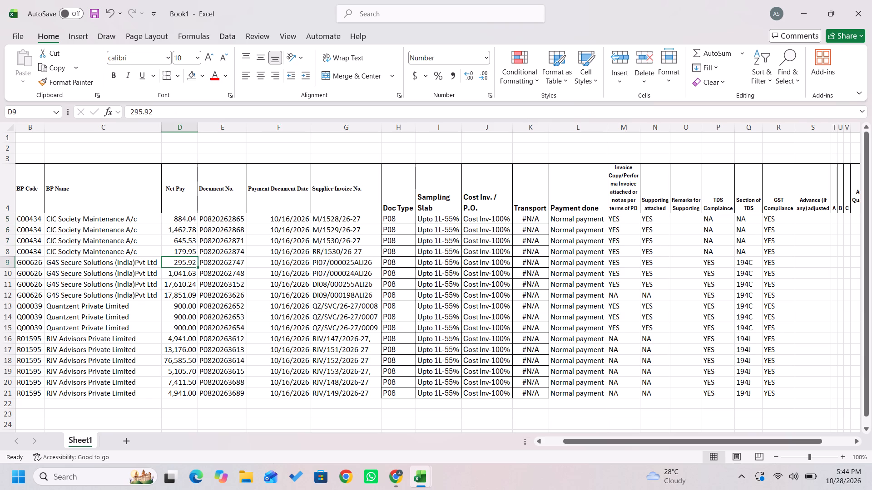
# Review the first G4S Secure Solutions row across to GST compliance, and the GST entries down to the first Quantzent row.
pyautogui.press('Right')
pyautogui.press('Right')
pyautogui.press('Right')
pyautogui.press('Right')
pyautogui.press('Right')
pyautogui.press('Right')
pyautogui.press('Right')
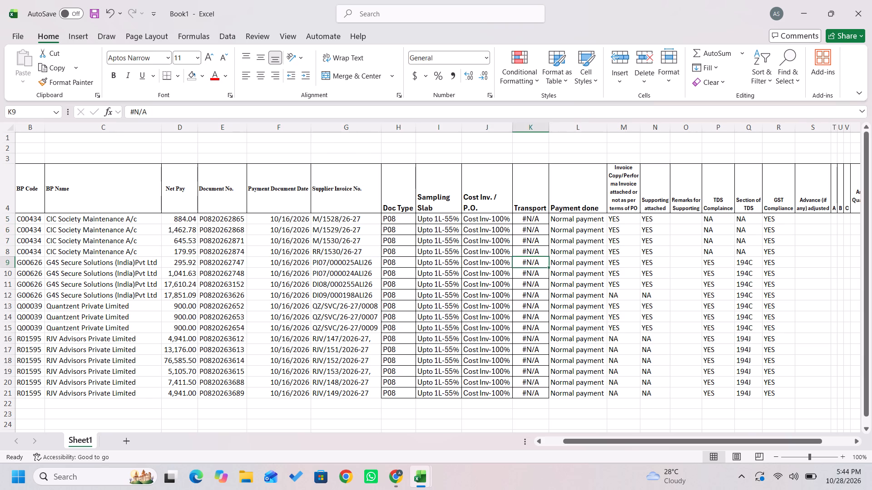
pyautogui.press('Right')
pyautogui.press('Right')
pyautogui.press('Right')
pyautogui.press('Right')
pyautogui.press('Right')
pyautogui.press('Right')
pyautogui.press('Right')
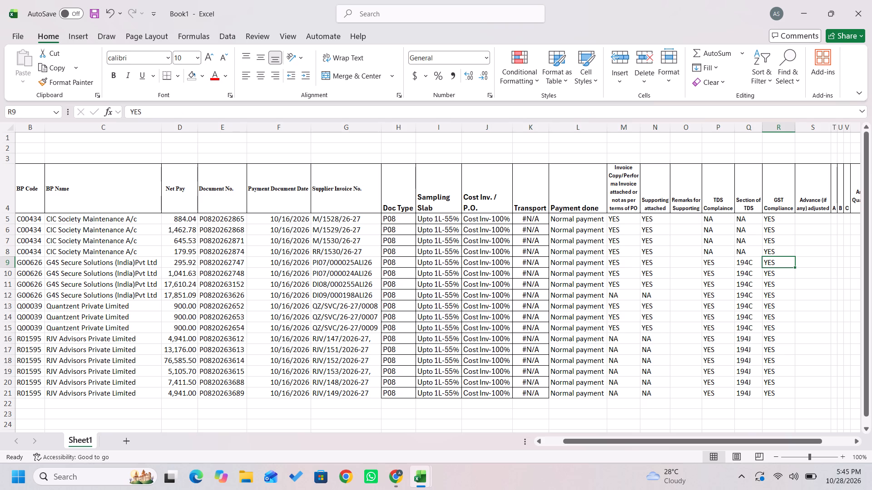
pyautogui.press('Down')
pyautogui.press('Down')
pyautogui.press('Down')
pyautogui.press('Down')
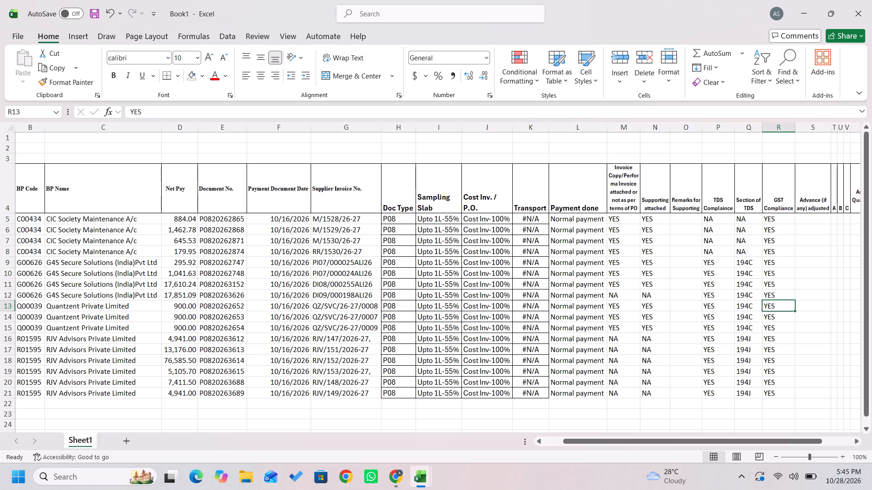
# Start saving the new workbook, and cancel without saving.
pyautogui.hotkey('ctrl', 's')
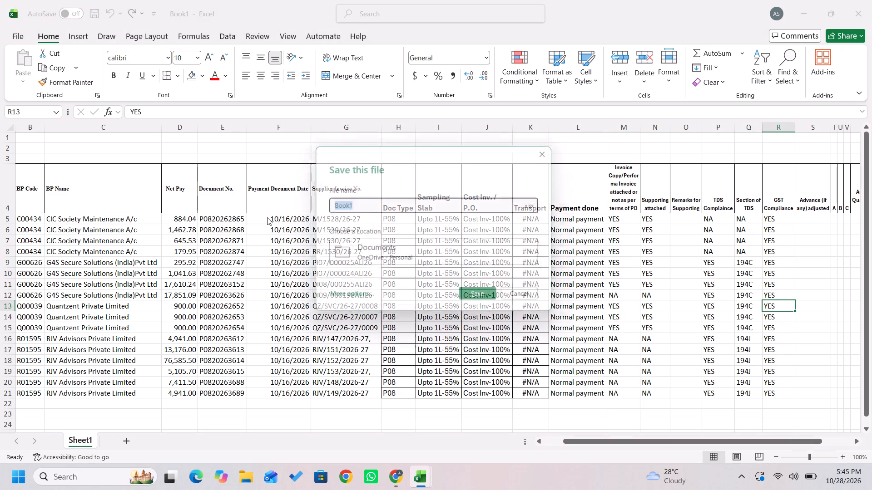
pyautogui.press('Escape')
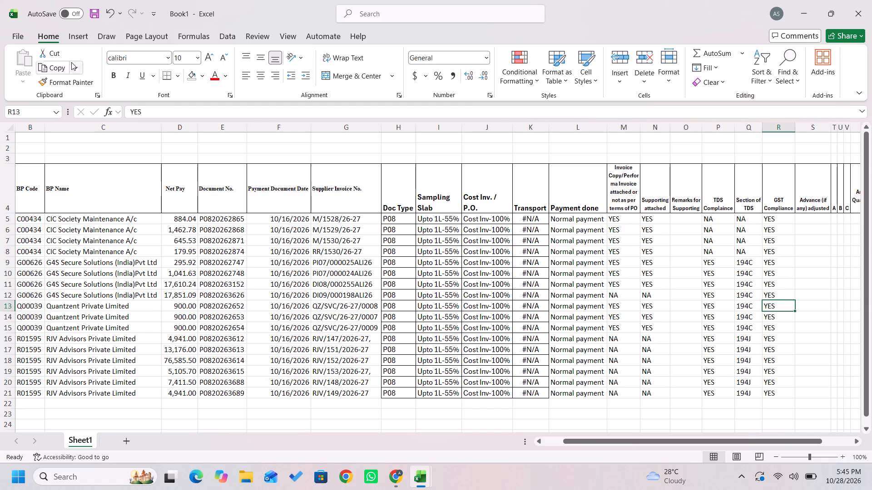
# Save the new workbook under the name Today in the OneDrive Documents folder.
pyautogui.click(20, 40)
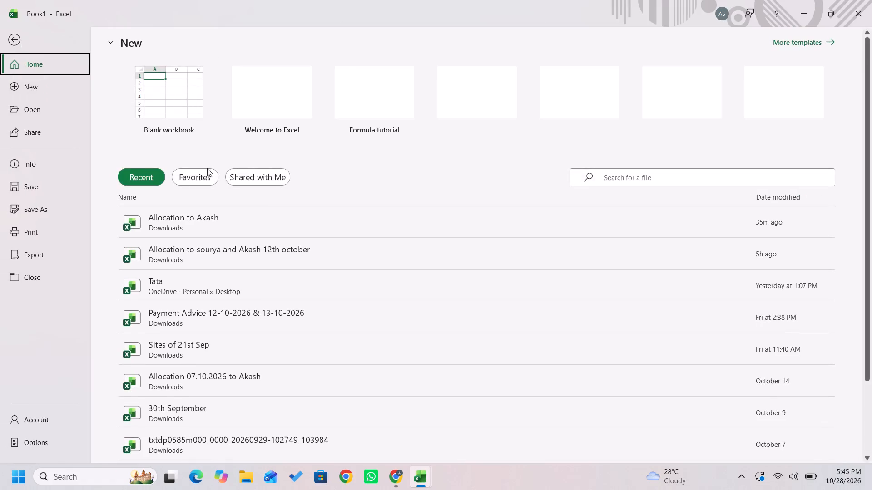
pyautogui.click(47, 211)
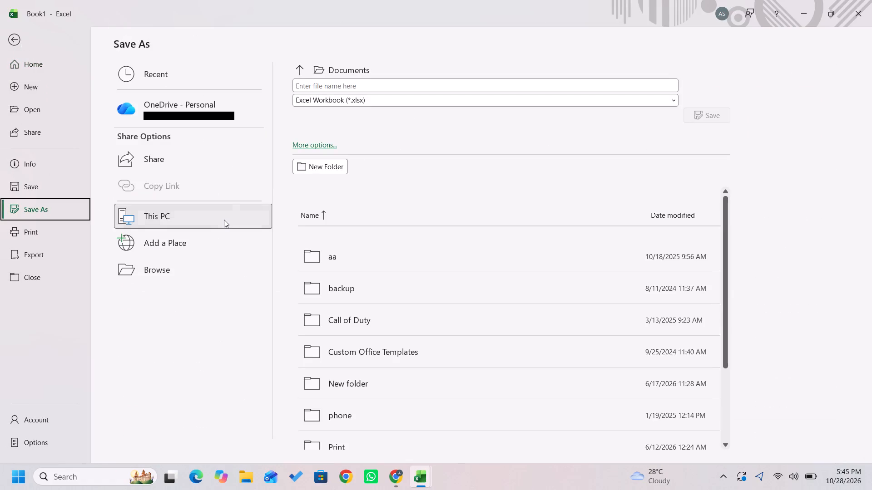
pyautogui.click(220, 220)
pyautogui.doubleClick(220, 220)
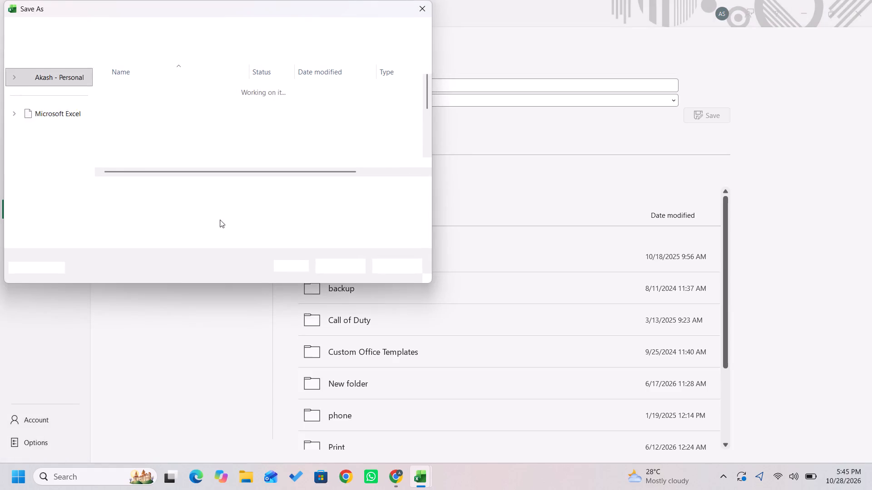
pyautogui.hotkey('shift', 't')
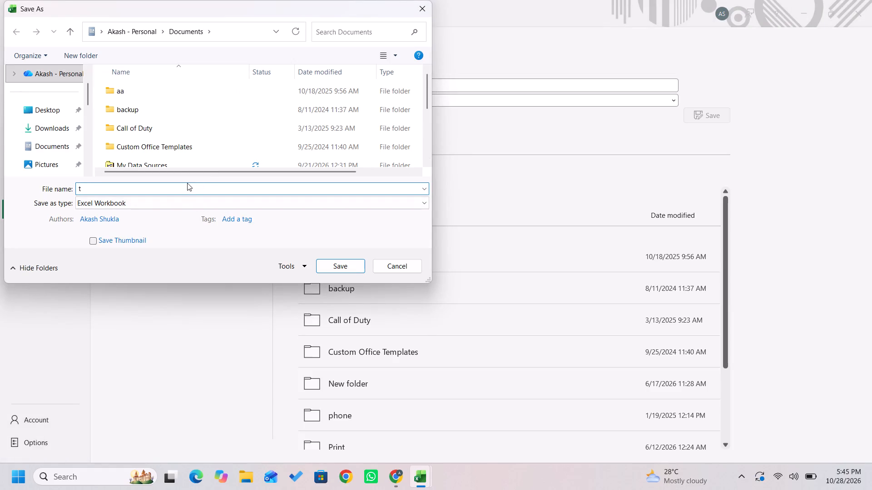
pyautogui.write('Today')
pyautogui.press('Return')
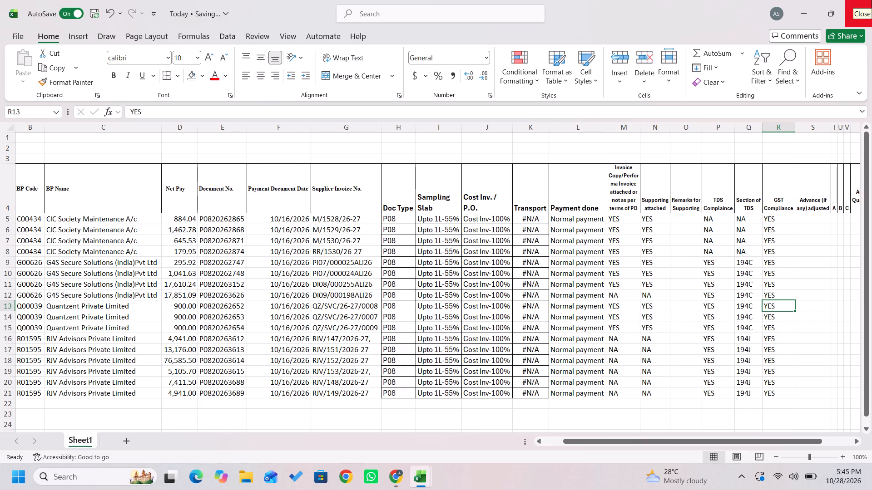
pyautogui.click(11, 38)
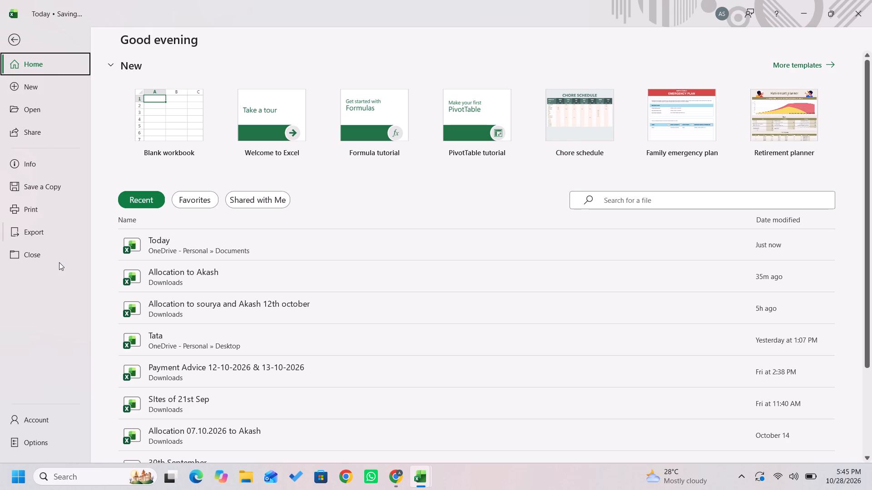
pyautogui.press('Escape')
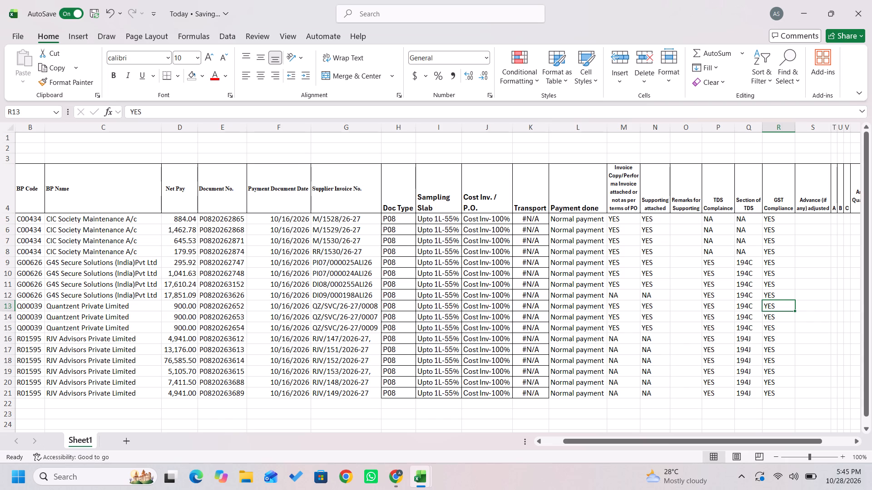
# Enter the letter a in cell S2, above the Advance (if any) adjusted header.
pyautogui.press('Up')
pyautogui.press('Right')
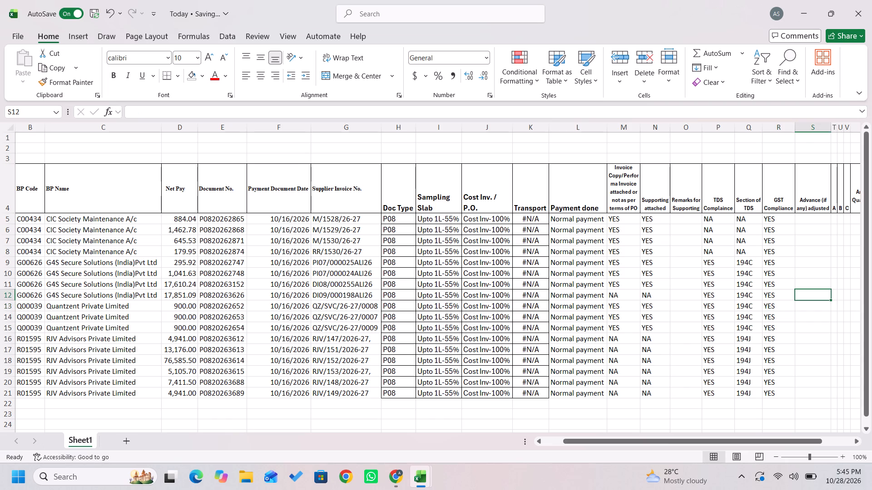
pyautogui.press('Up')
pyautogui.press('Up')
pyautogui.press('Up')
pyautogui.press('Up')
pyautogui.press('Up')
pyautogui.press('Up')
pyautogui.press('Up')
pyautogui.press('Up')
pyautogui.press('Up')
pyautogui.press('Up')
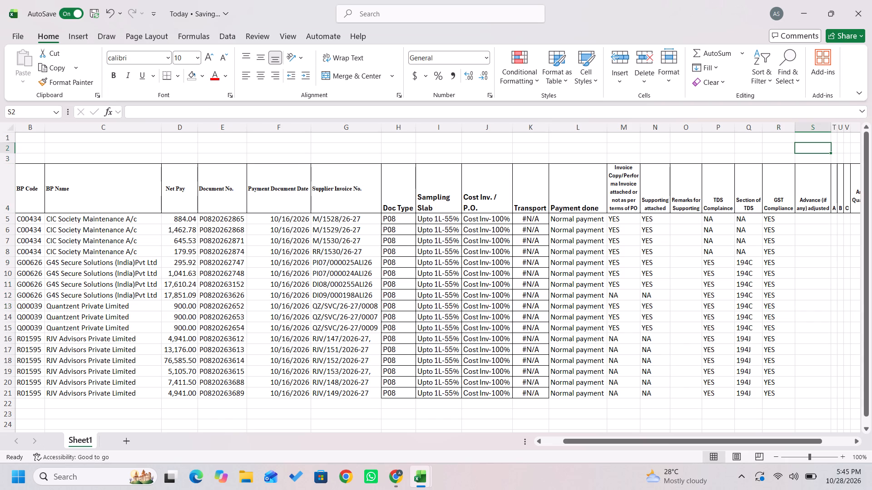
pyautogui.press('Escape')
pyautogui.press('a')
pyautogui.press('Return')
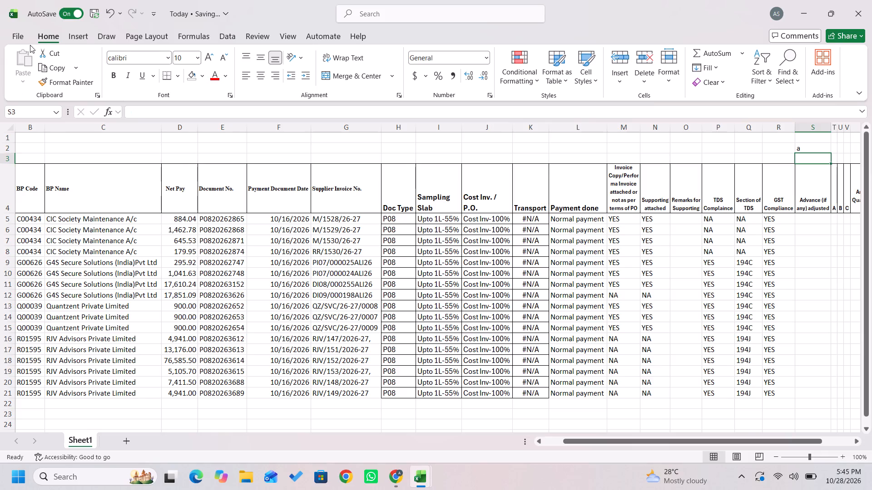
# Save a copy of the Today workbook in the Downloads folder.
pyautogui.click(17, 32)
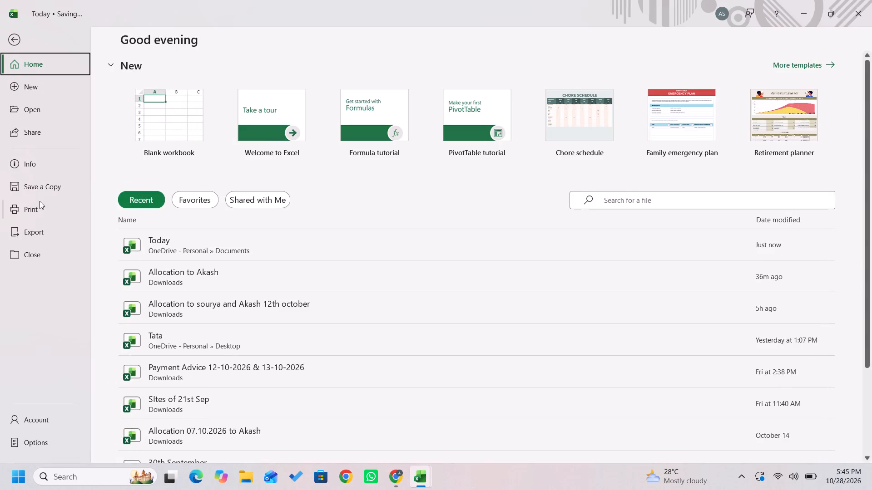
pyautogui.click(50, 191)
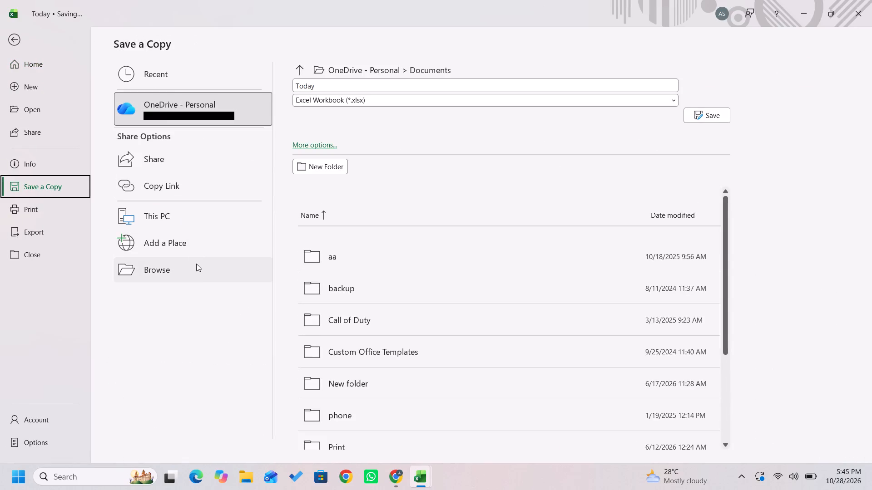
pyautogui.click(198, 268)
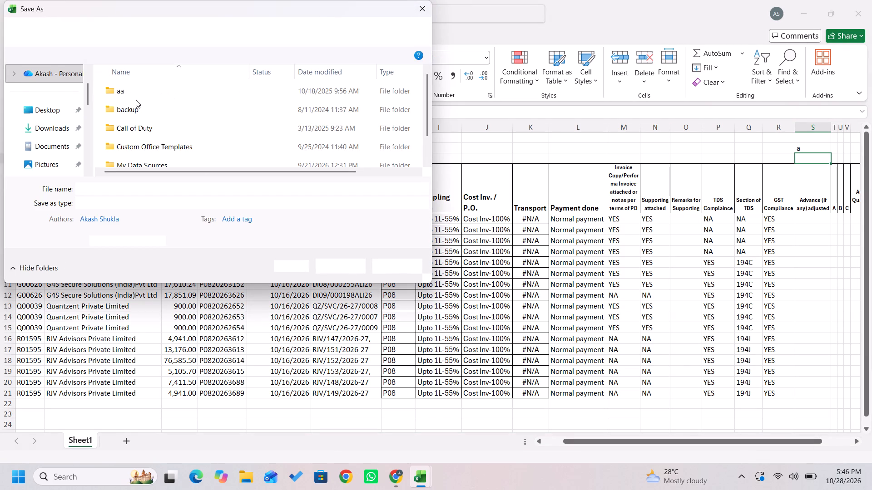
pyautogui.click(46, 129)
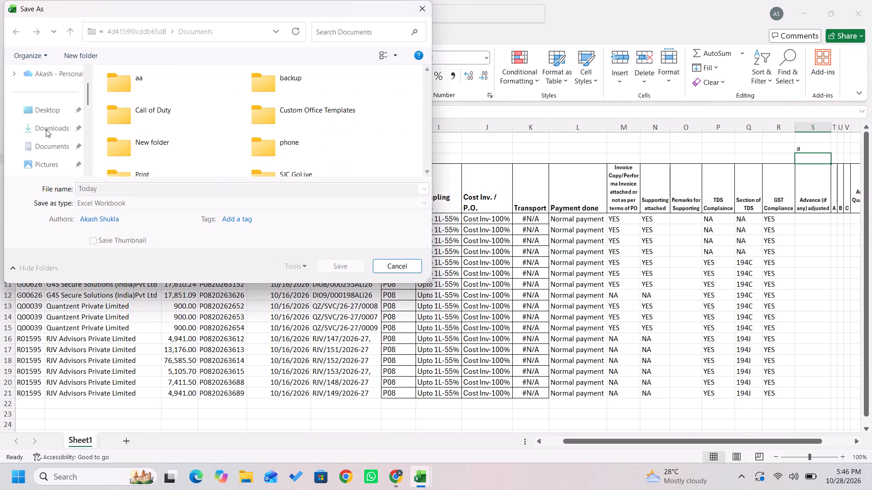